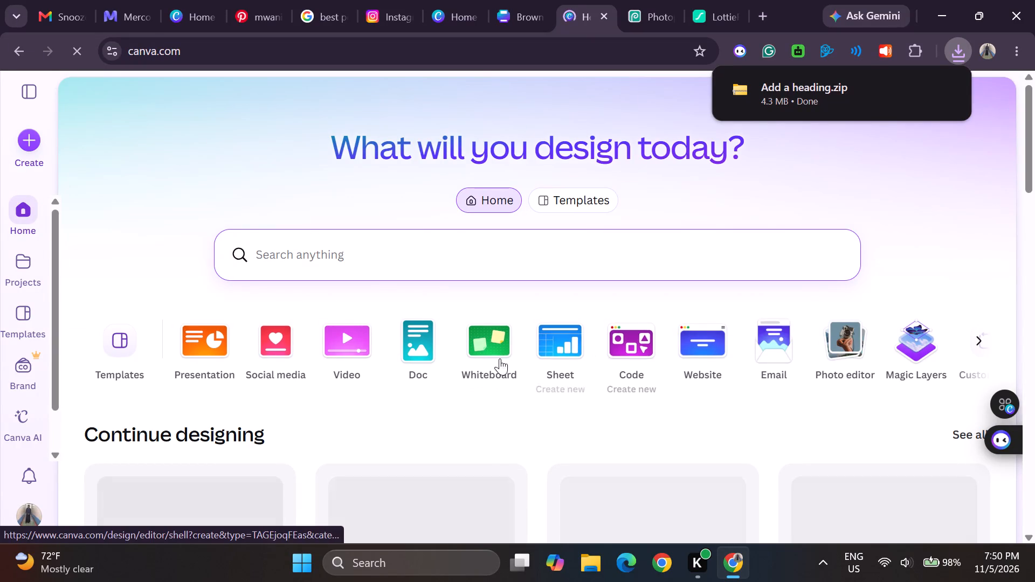
# Open the black Salford Urban Clothing Apparel logo template from the Templates for you section of the home page.
pyautogui.scroll(-2, 344, 373)
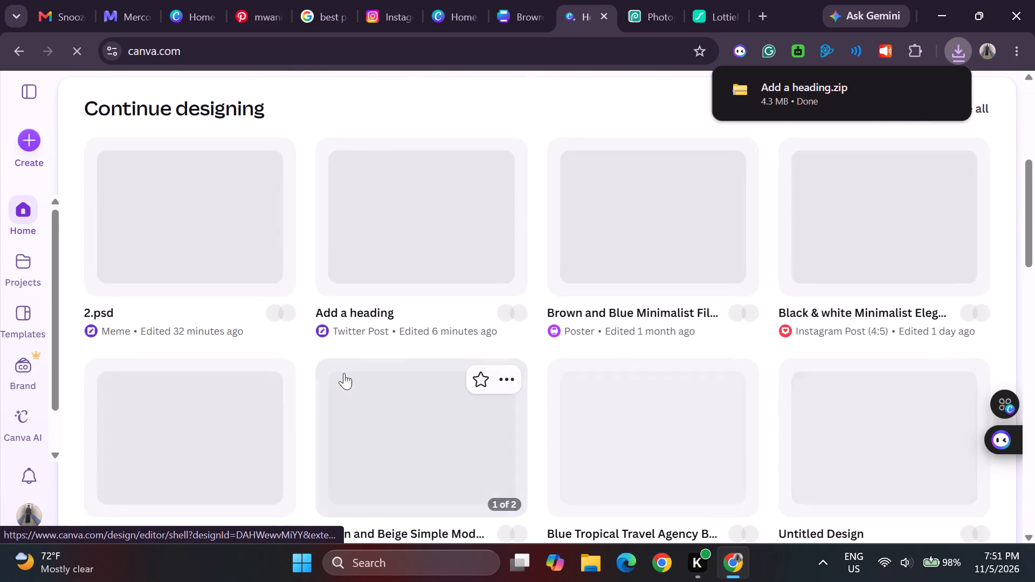
pyautogui.scroll(-3, 344, 373)
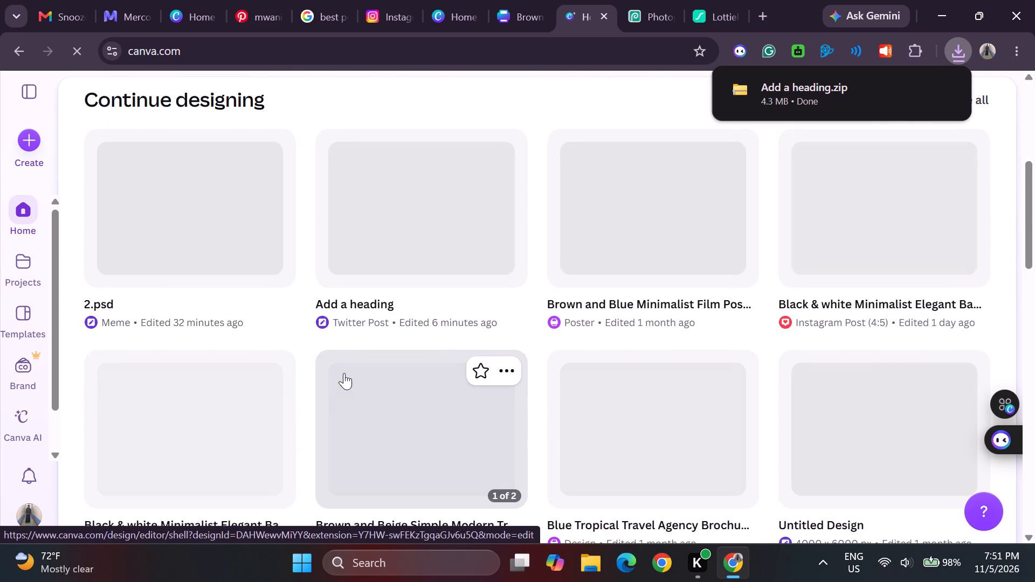
pyautogui.scroll(-1, 344, 373)
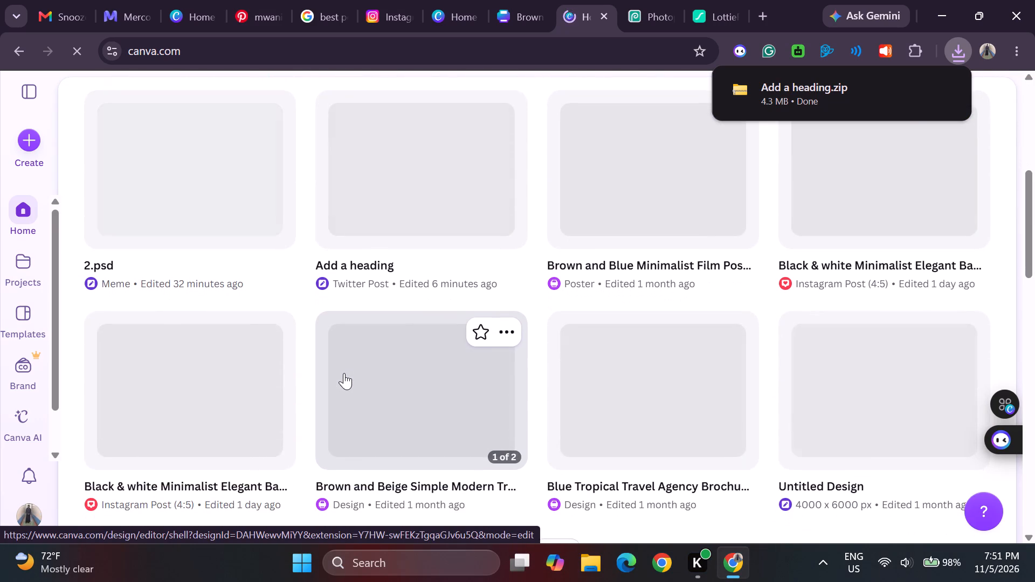
pyautogui.scroll(-2, 344, 373)
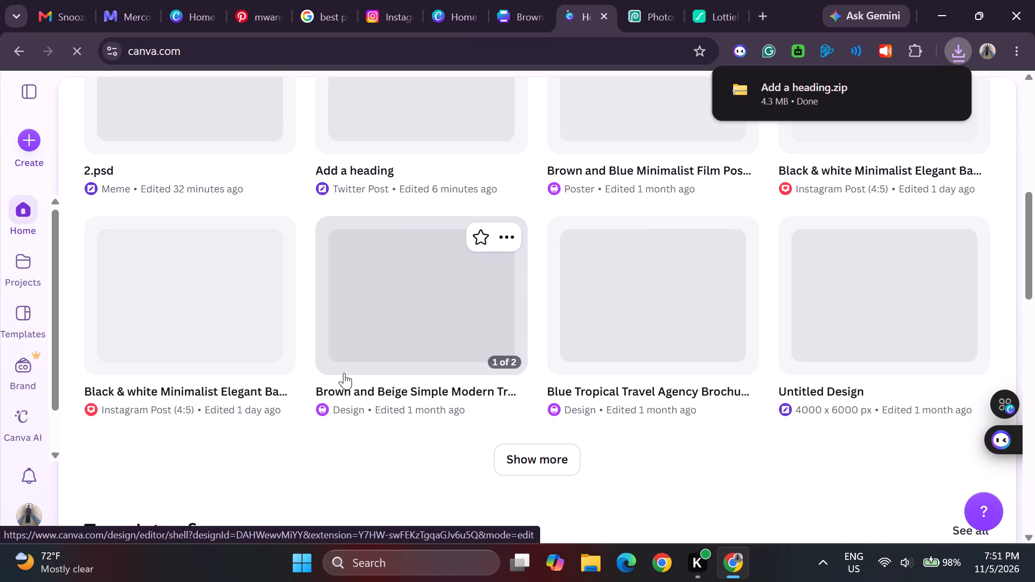
pyautogui.scroll(-2, 344, 373)
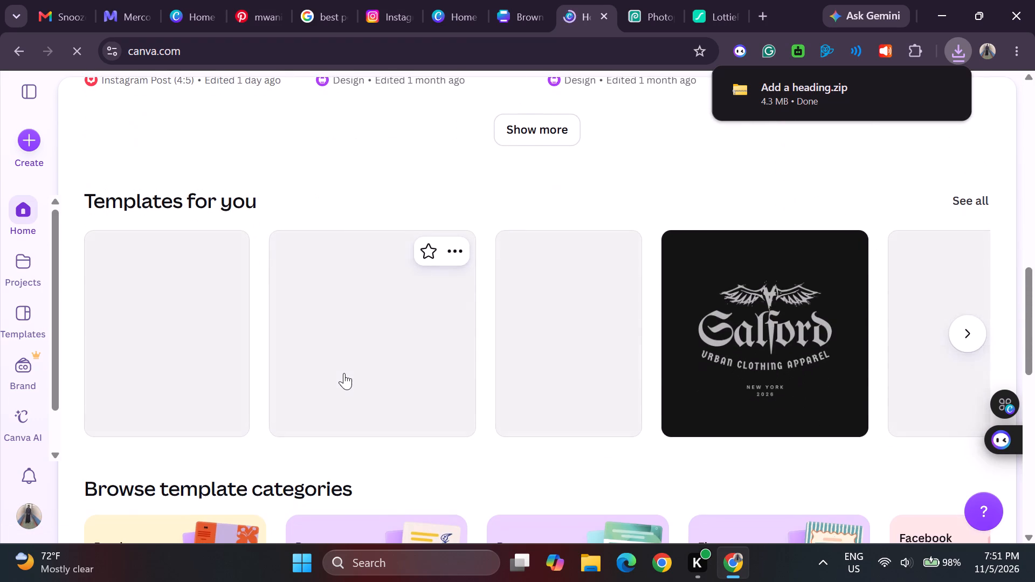
pyautogui.scroll(-2, 344, 373)
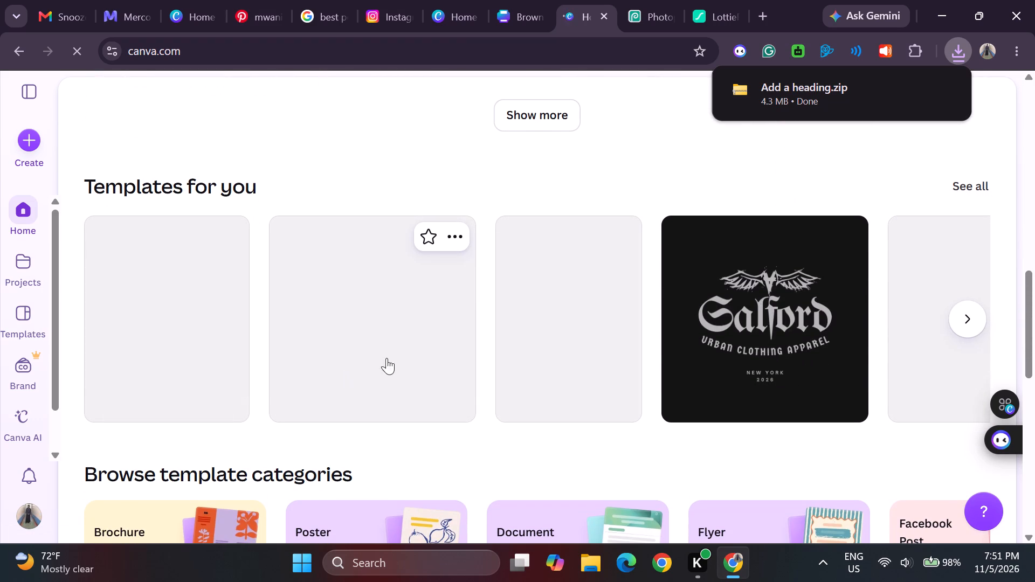
pyautogui.doubleClick(749, 352)
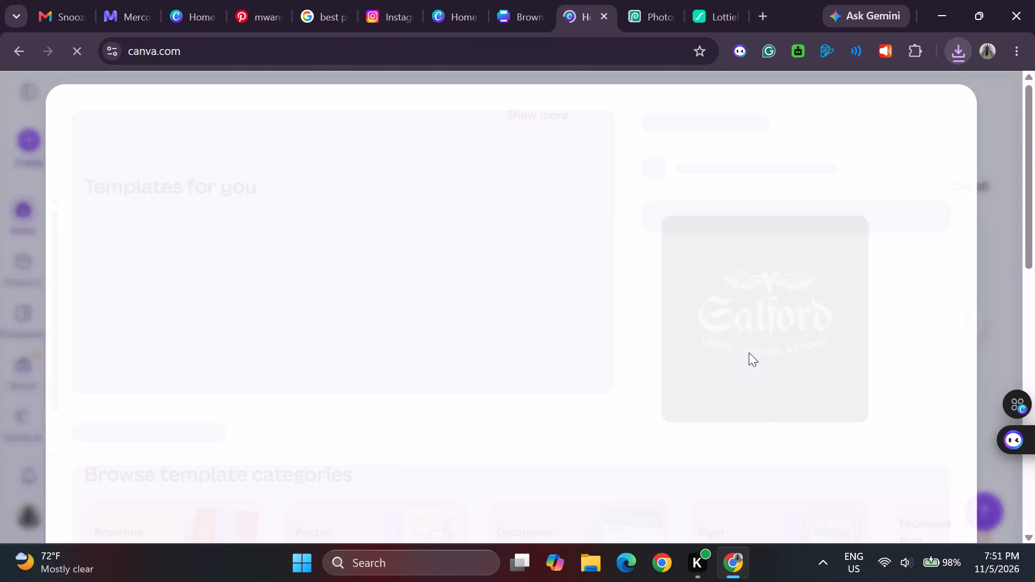
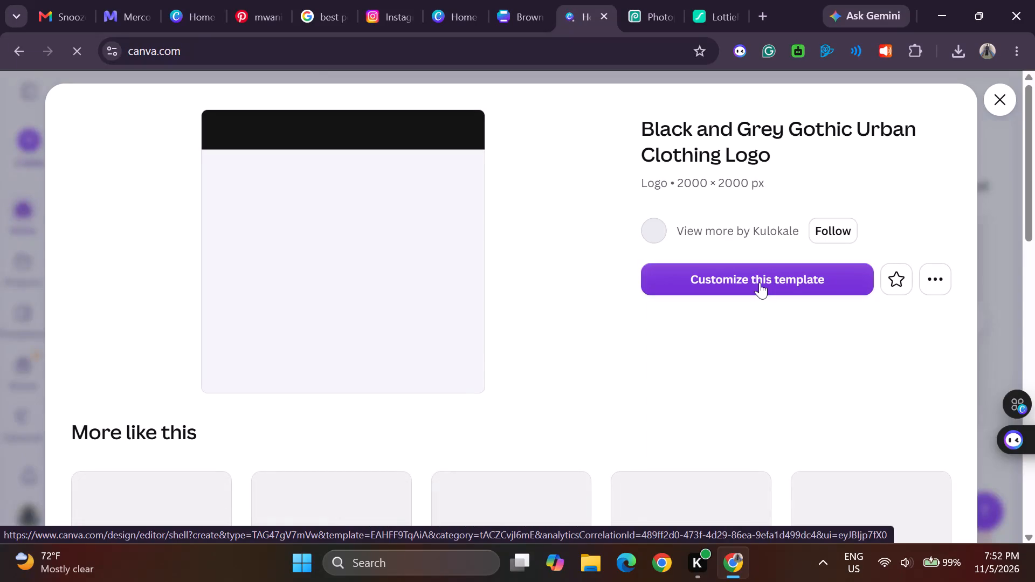
# Start a new customizable design from the Black and Grey Gothic Urban Clothing Logo template.
pyautogui.click(760, 282)
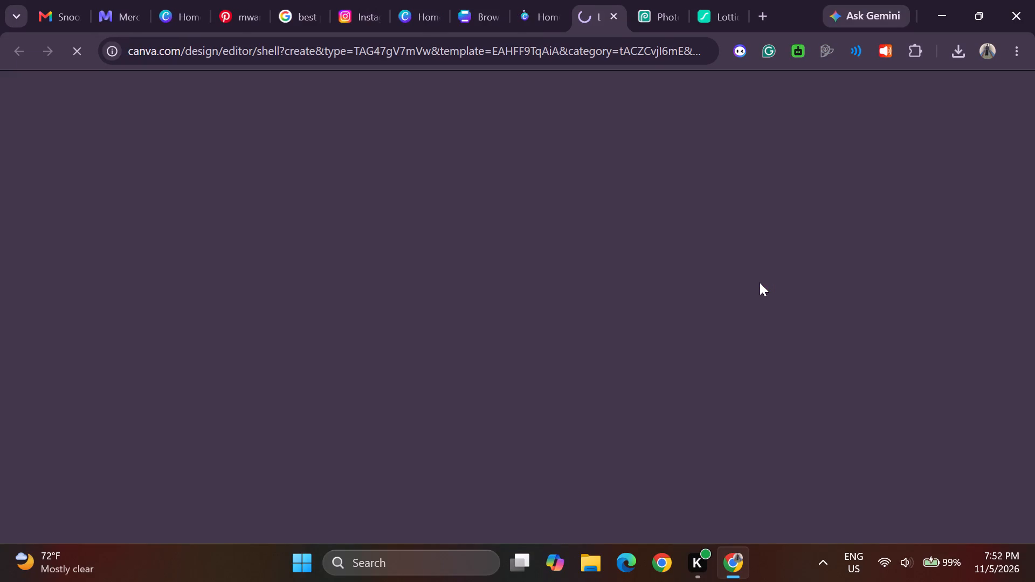
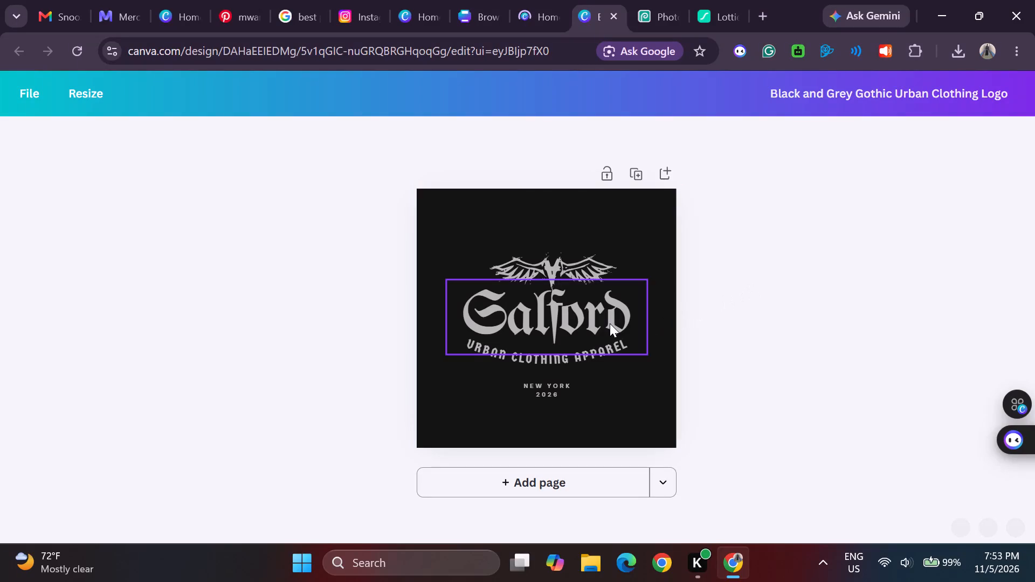
# Browse the uploaded images for a photo to use in the design.
pyautogui.click(610, 323)
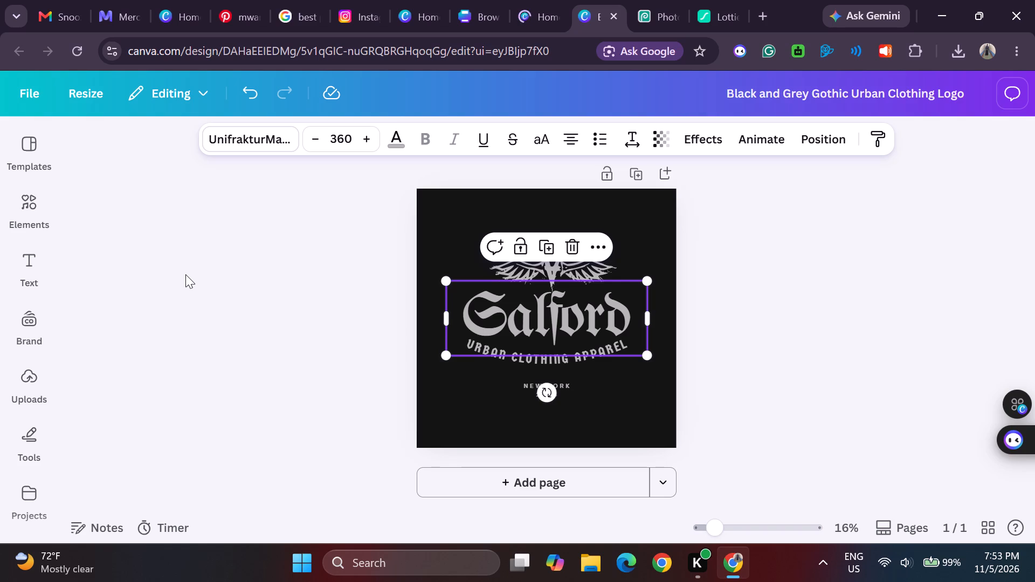
pyautogui.click(31, 371)
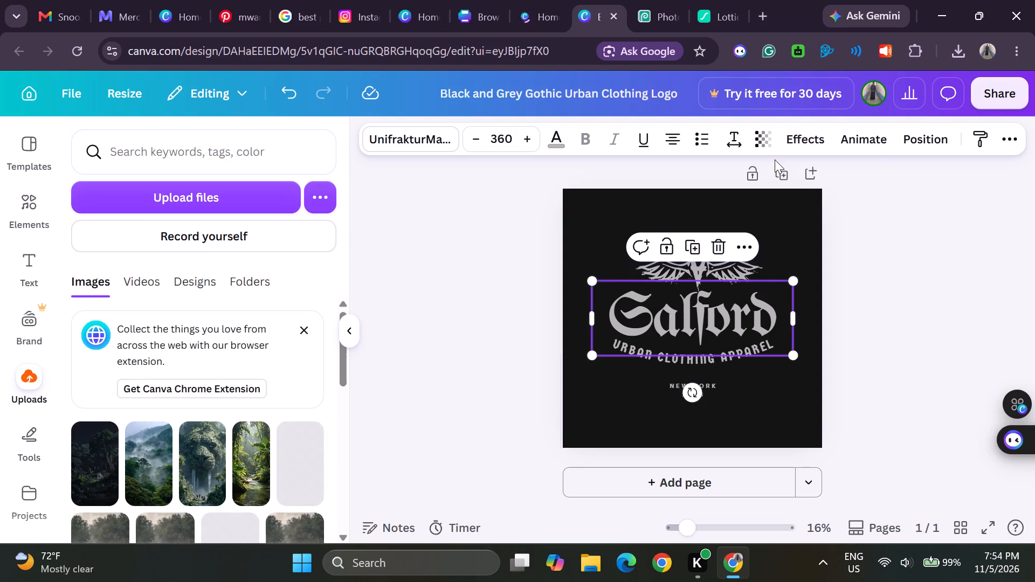
pyautogui.click(868, 94)
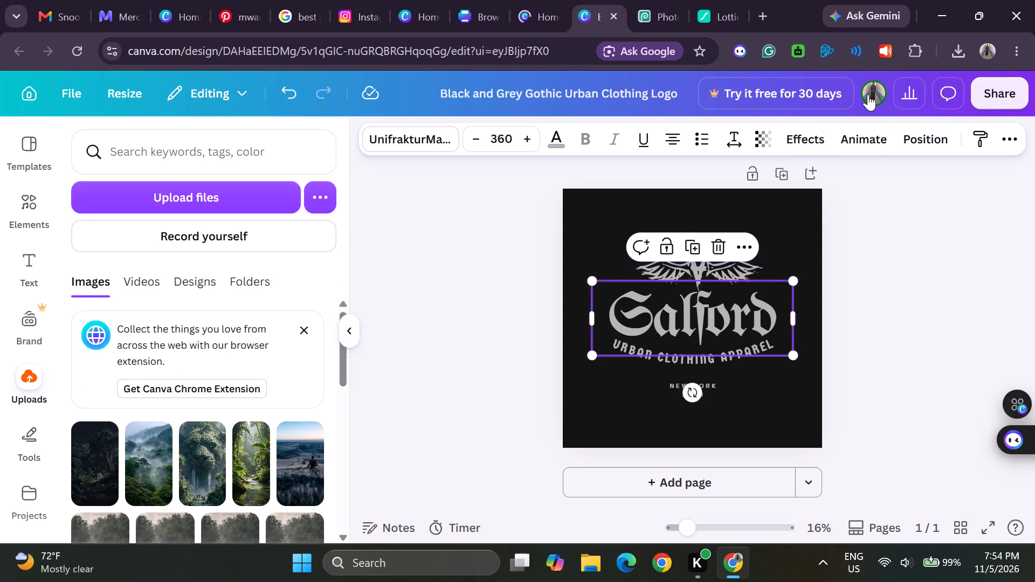
pyautogui.click(868, 94)
pyautogui.scroll(-2, 172, 376)
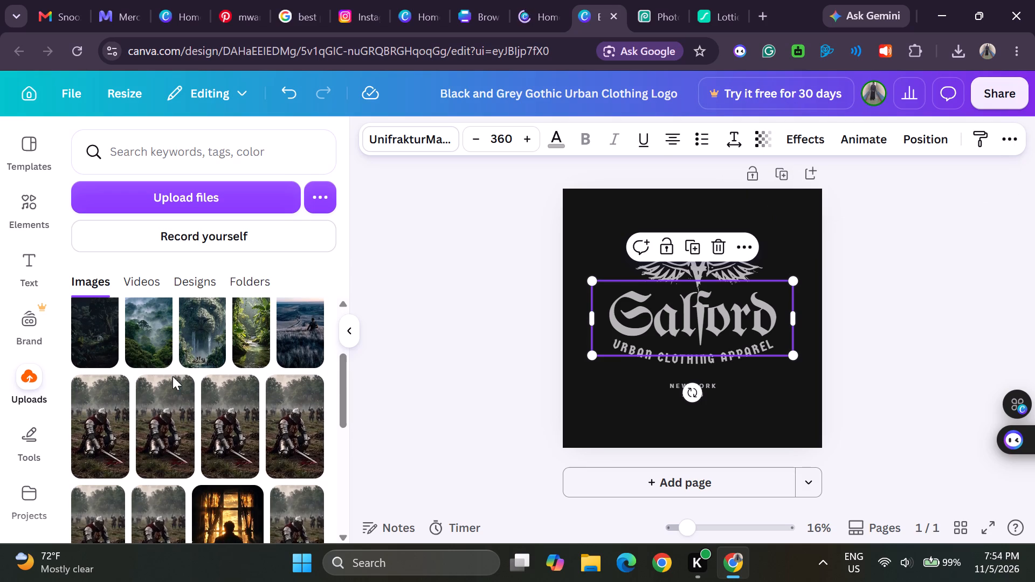
pyautogui.scroll(1, 172, 376)
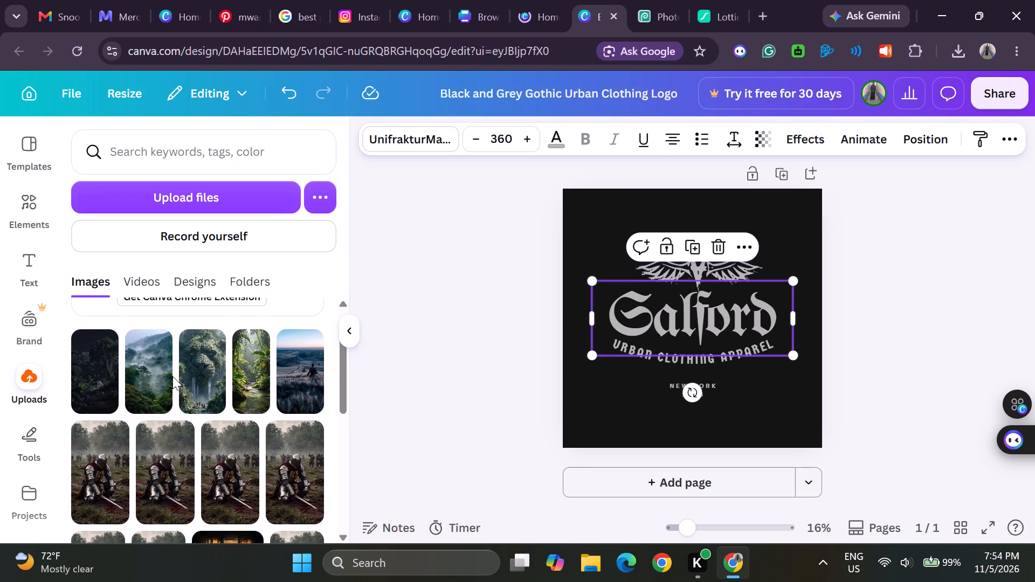
pyautogui.scroll(-3, 172, 376)
pyautogui.scroll(1, 172, 376)
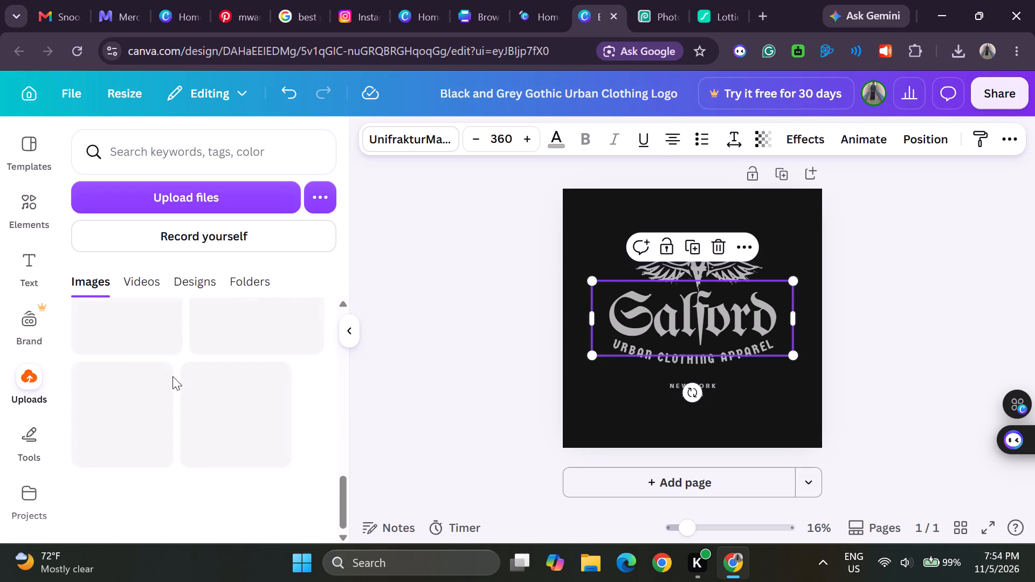
pyautogui.scroll(1, 172, 376)
pyautogui.scroll(-1, 172, 376)
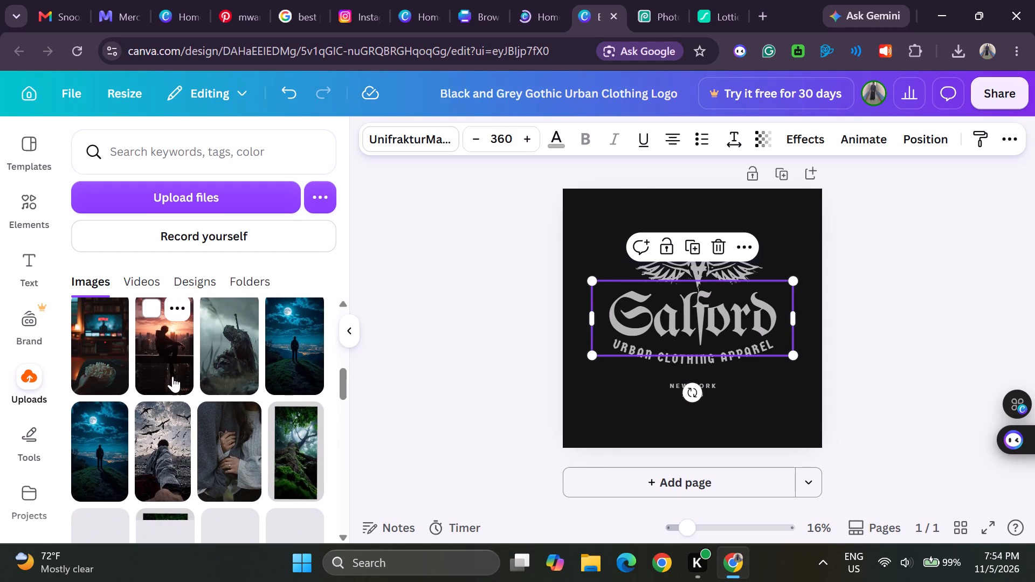
pyautogui.scroll(-2, 172, 376)
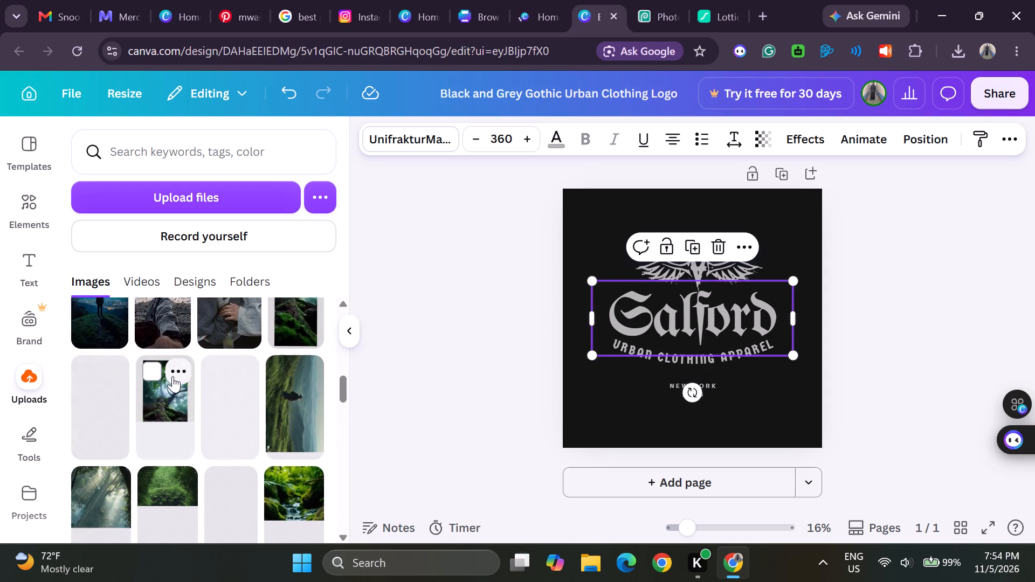
pyautogui.scroll(-1, 172, 376)
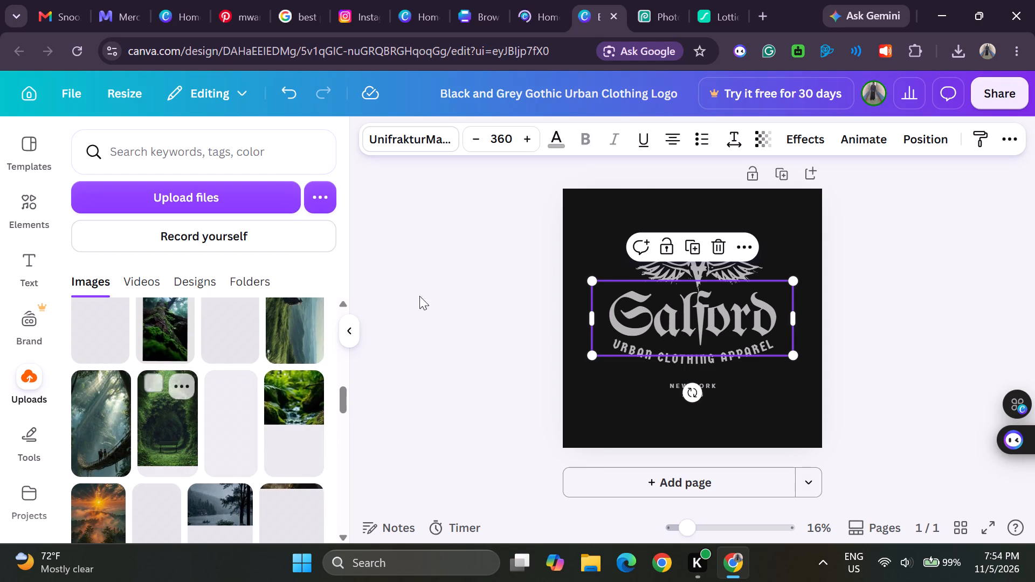
# Lock the Salford wordmark, the winged emblem, the curved "Urban Clothing Apparel" line and the "New York 2026" text in place.
pyautogui.click(662, 242)
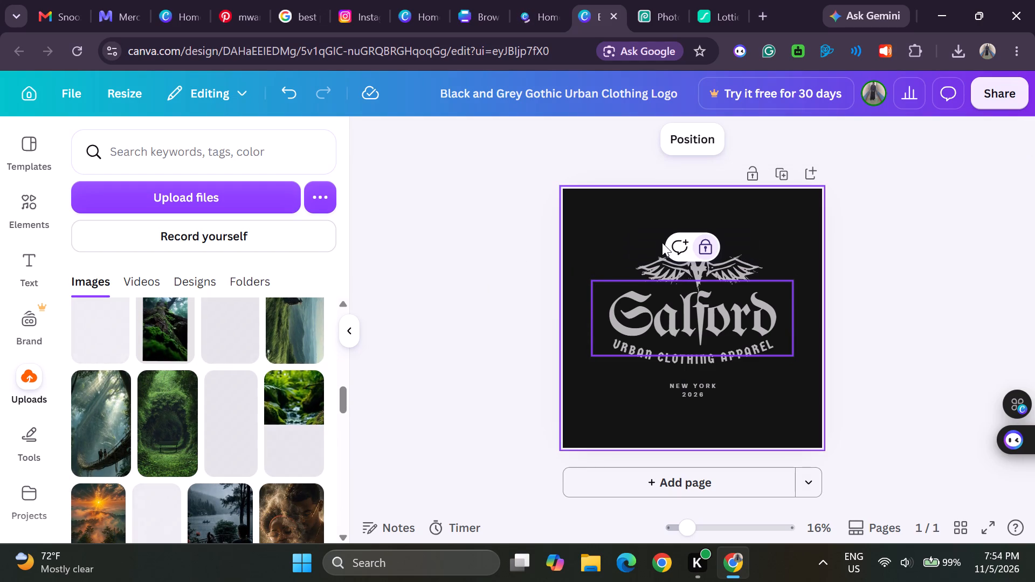
pyautogui.click(711, 272)
pyautogui.click(670, 219)
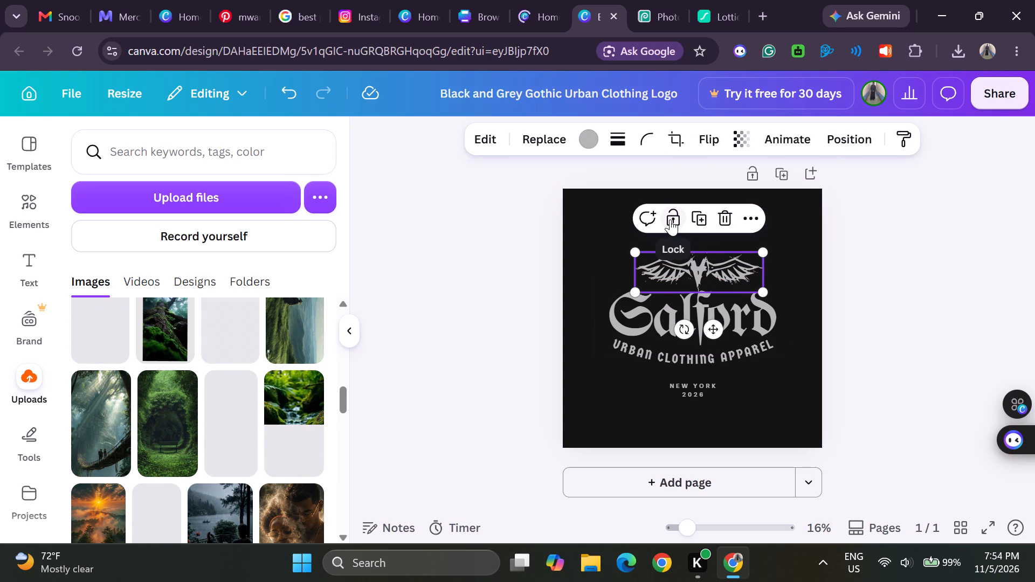
pyautogui.click(679, 349)
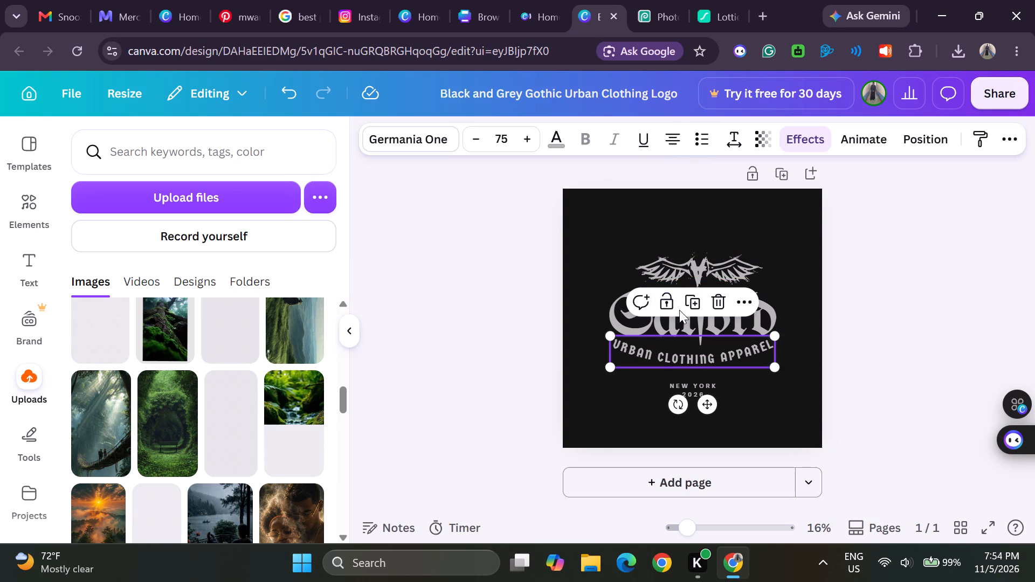
pyautogui.click(670, 302)
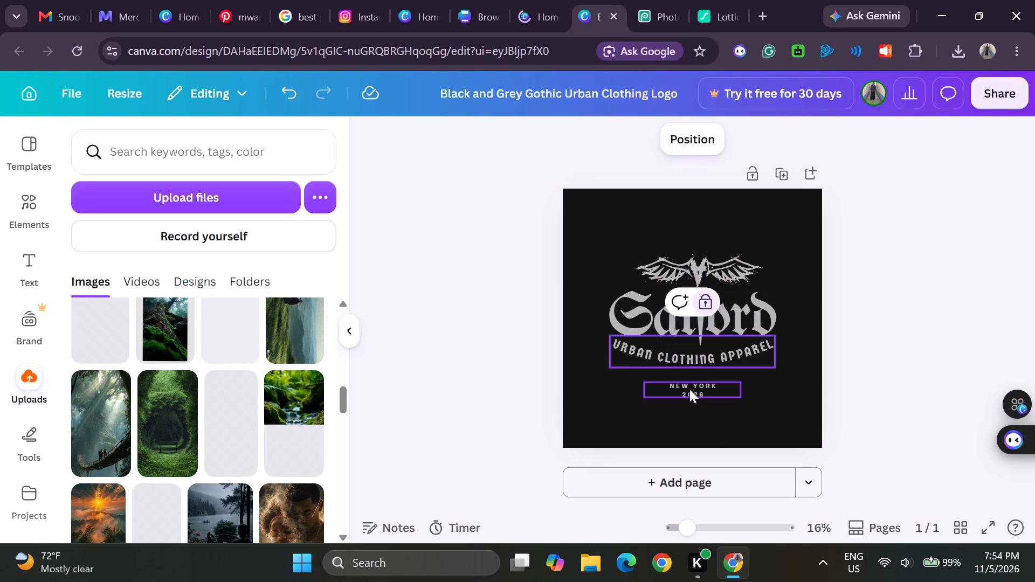
pyautogui.click(689, 389)
pyautogui.click(670, 338)
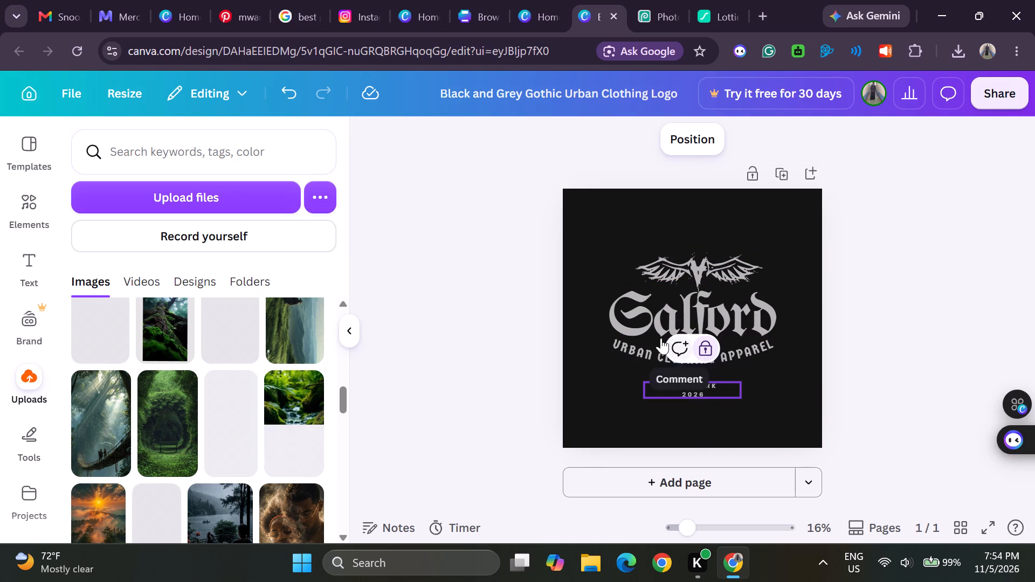
# Find the uploaded dark portrait of a man in sunglasses with a smaller suited figure and add it to the design.
pyautogui.scroll(-1, 241, 459)
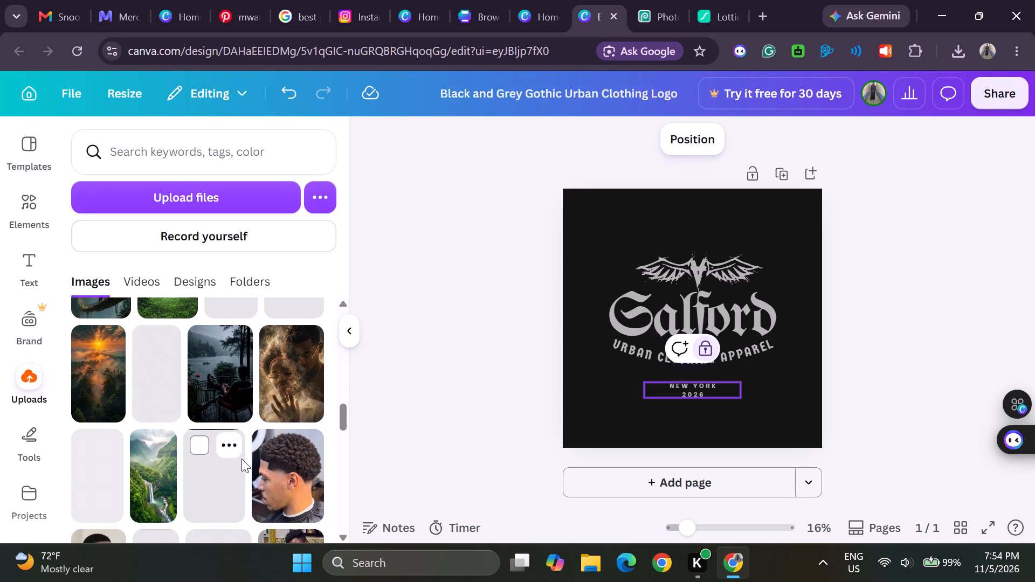
pyautogui.scroll(-2, 241, 459)
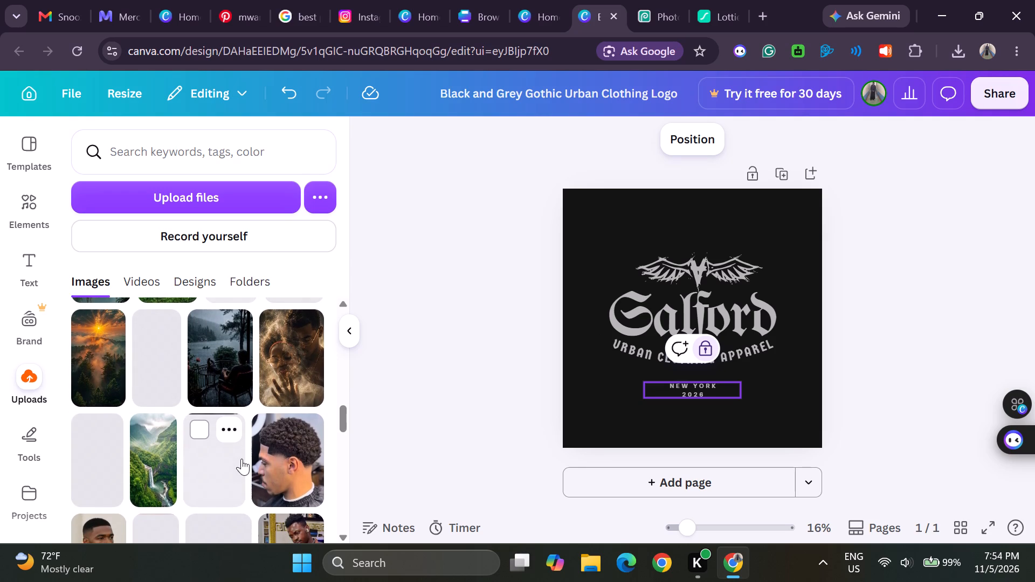
pyautogui.scroll(-1, 241, 459)
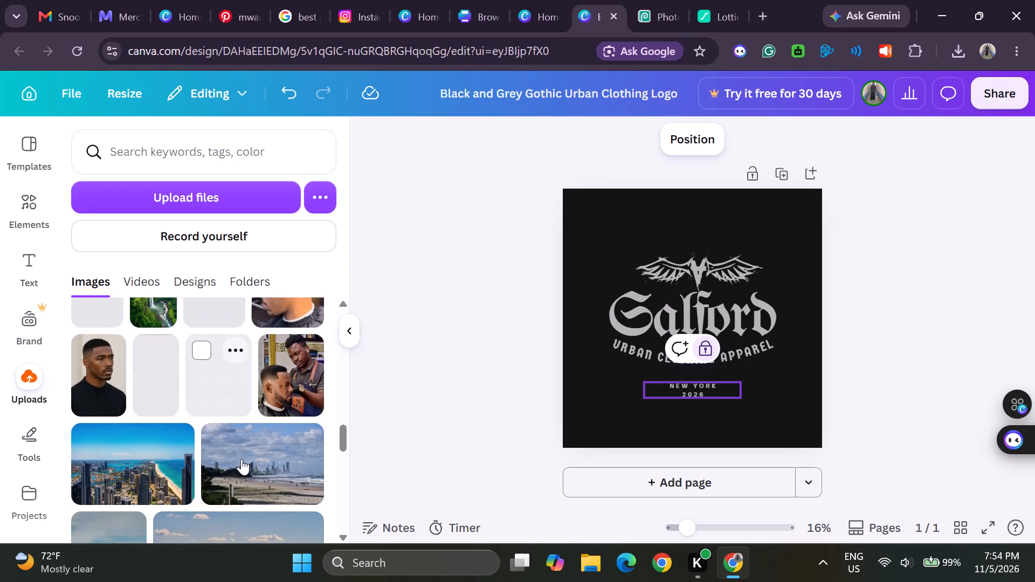
pyautogui.scroll(-2, 241, 459)
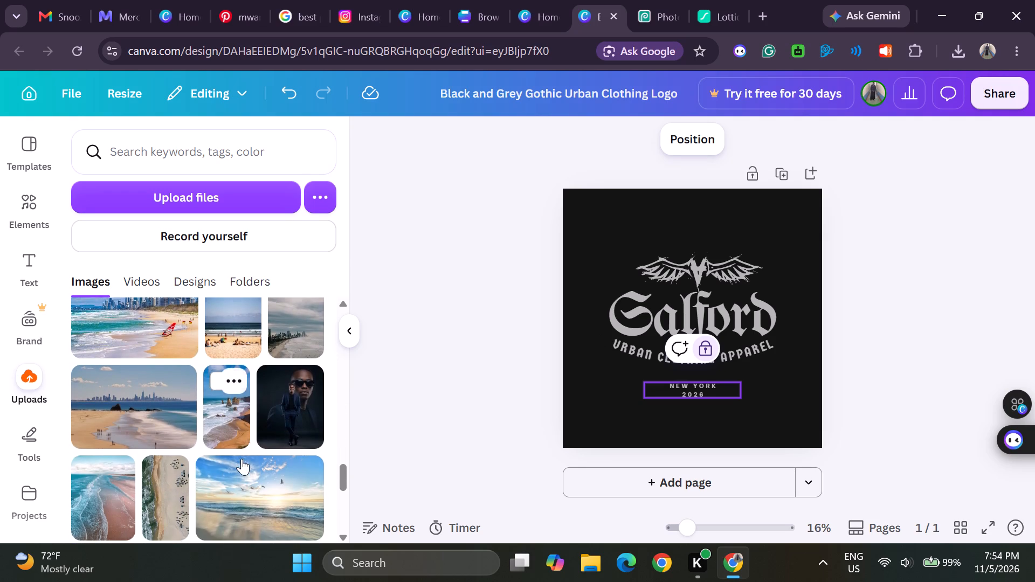
pyautogui.scroll(-1, 241, 459)
pyautogui.doubleClick(298, 392)
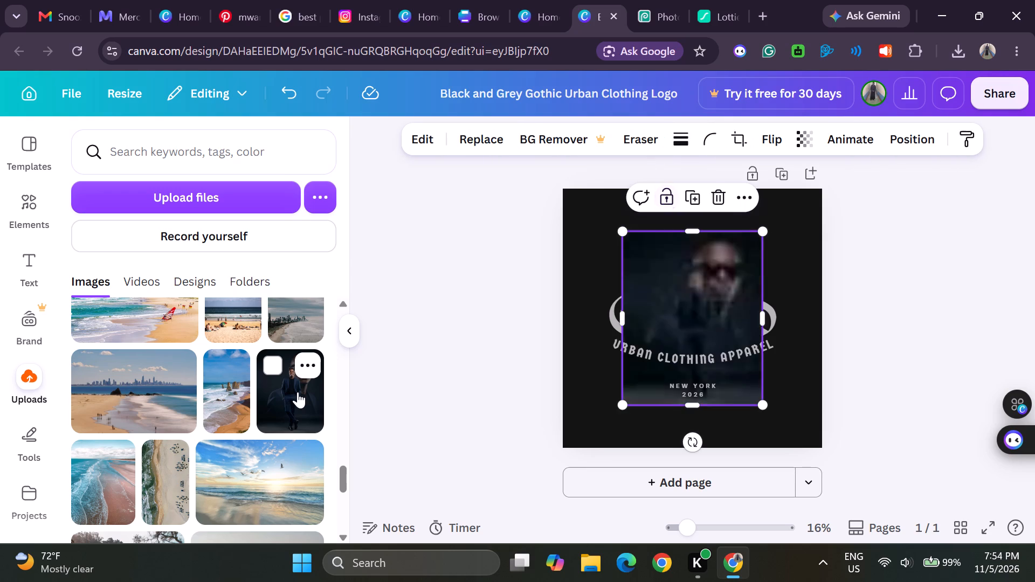
# Extend the added portrait on all four sides to about 1600 × 1954 px, reaching the top edge of the page.
pyautogui.click(624, 320)
pyautogui.moveTo(613, 313); pyautogui.dragTo(598, 306)
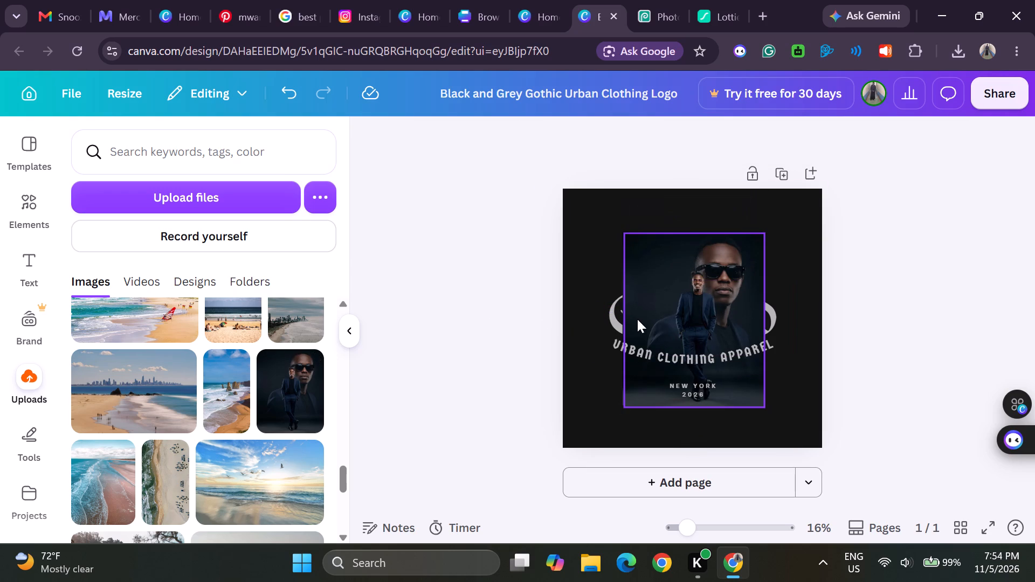
pyautogui.click(645, 315)
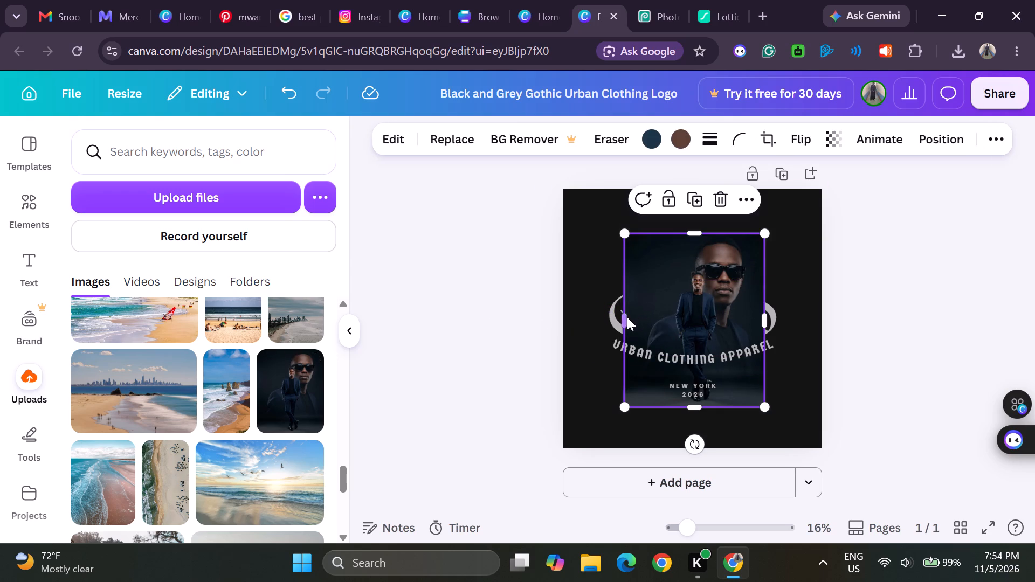
pyautogui.moveTo(611, 311); pyautogui.dragTo(603, 309)
pyautogui.moveTo(603, 309); pyautogui.dragTo(602, 309)
pyautogui.click(677, 292)
pyautogui.moveTo(765, 322); pyautogui.dragTo(800, 322)
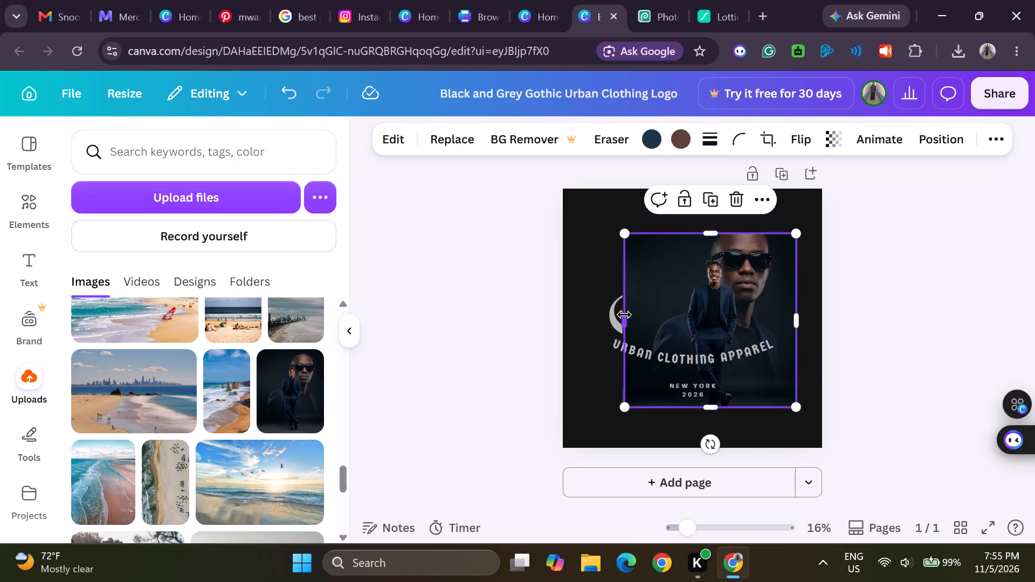
pyautogui.moveTo(624, 318); pyautogui.dragTo(600, 311)
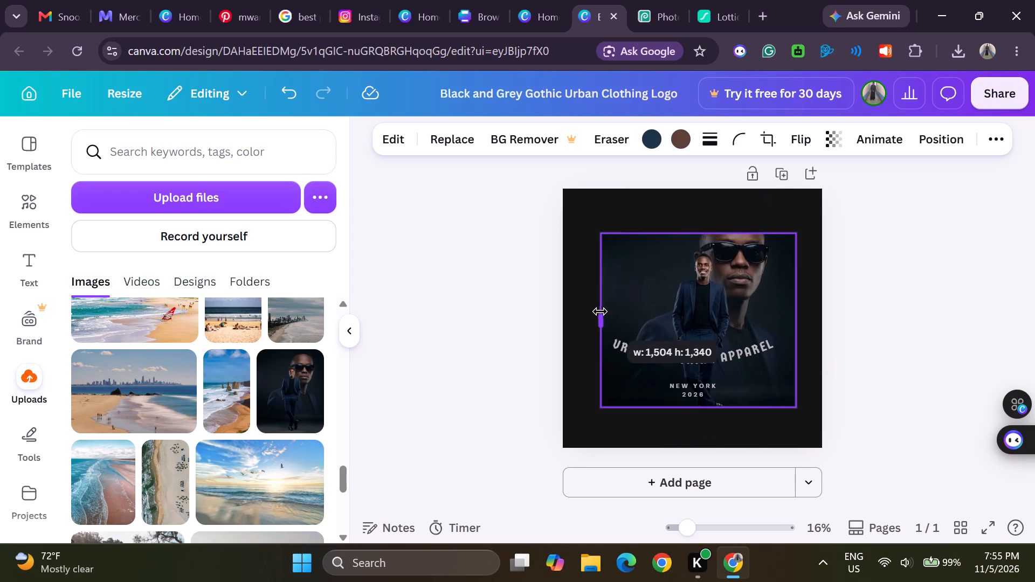
pyautogui.moveTo(600, 311); pyautogui.dragTo(587, 308)
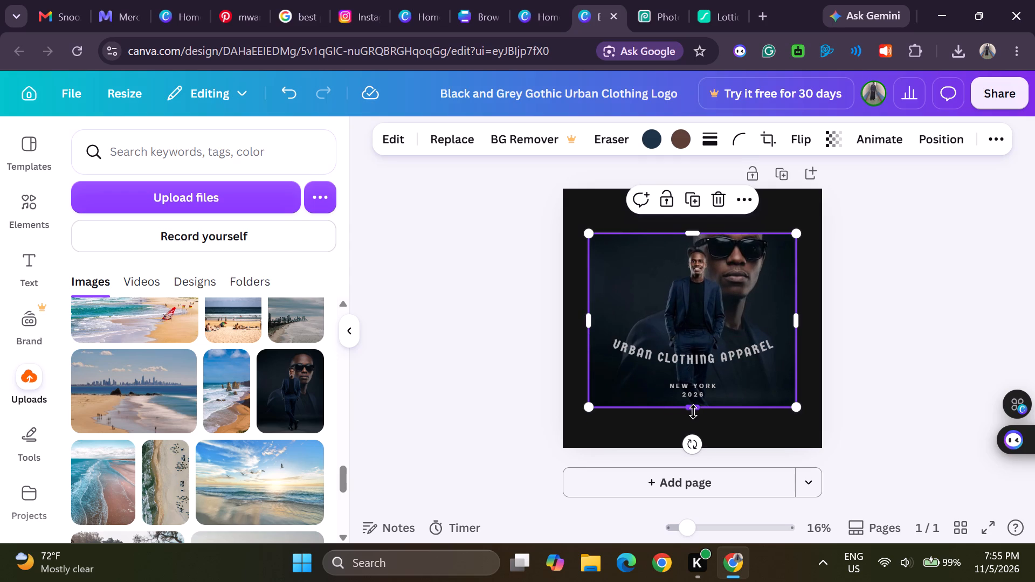
pyautogui.moveTo(693, 412); pyautogui.dragTo(694, 447)
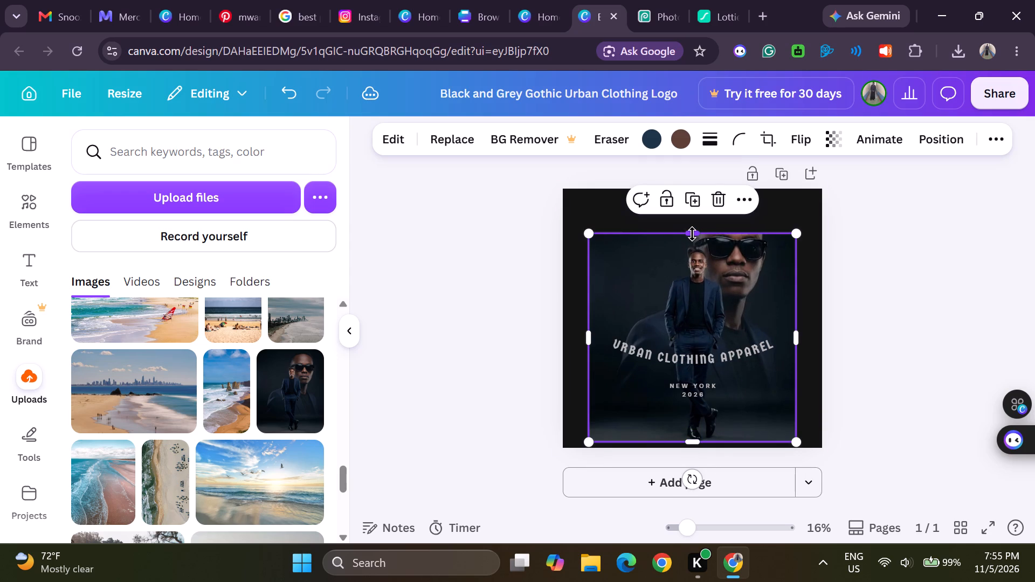
pyautogui.moveTo(692, 234); pyautogui.dragTo(692, 193)
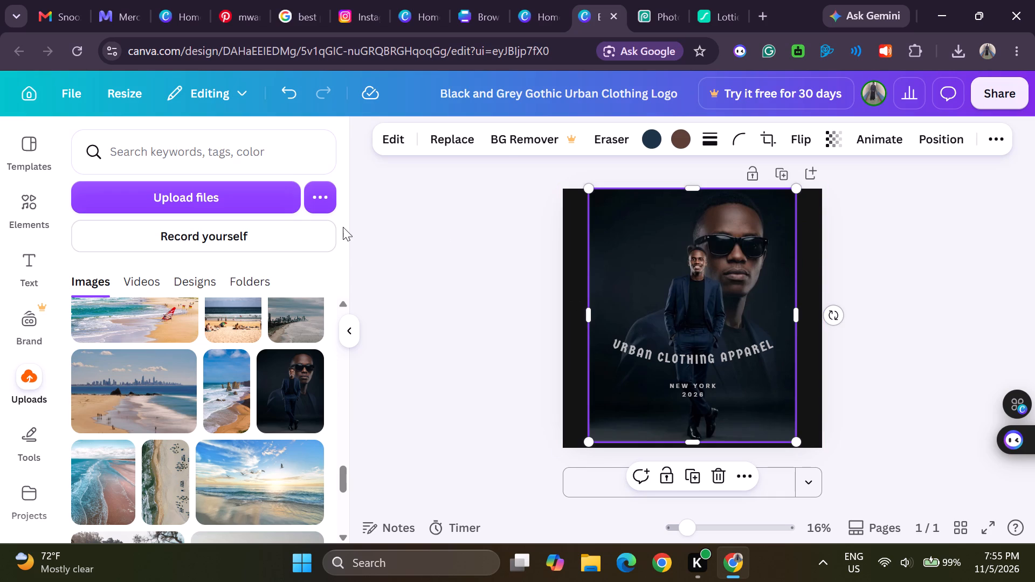
# Send the enlarged portrait to the back, behind the logo elements.
pyautogui.click(943, 134)
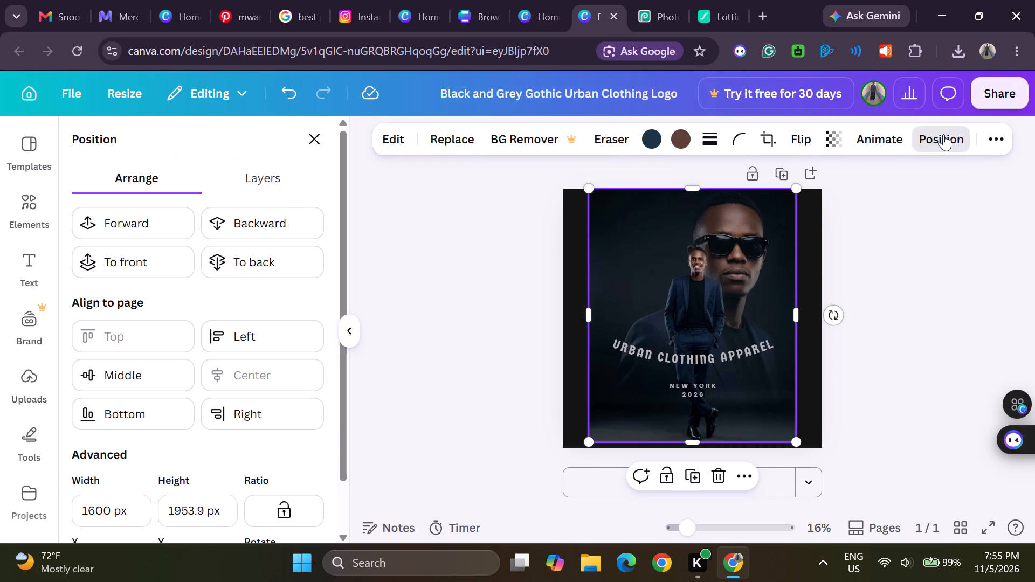
pyautogui.click(245, 225)
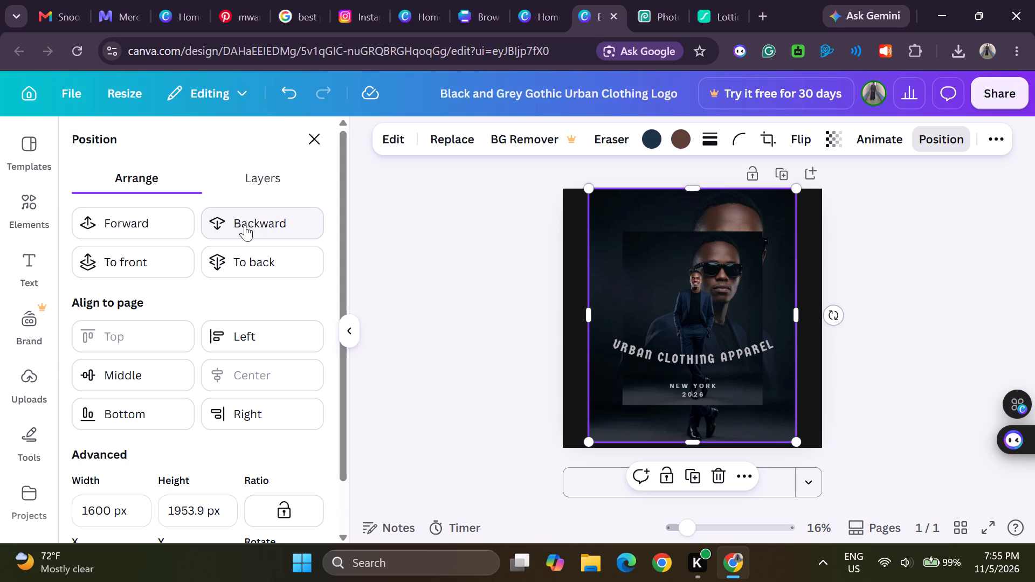
pyautogui.click(241, 256)
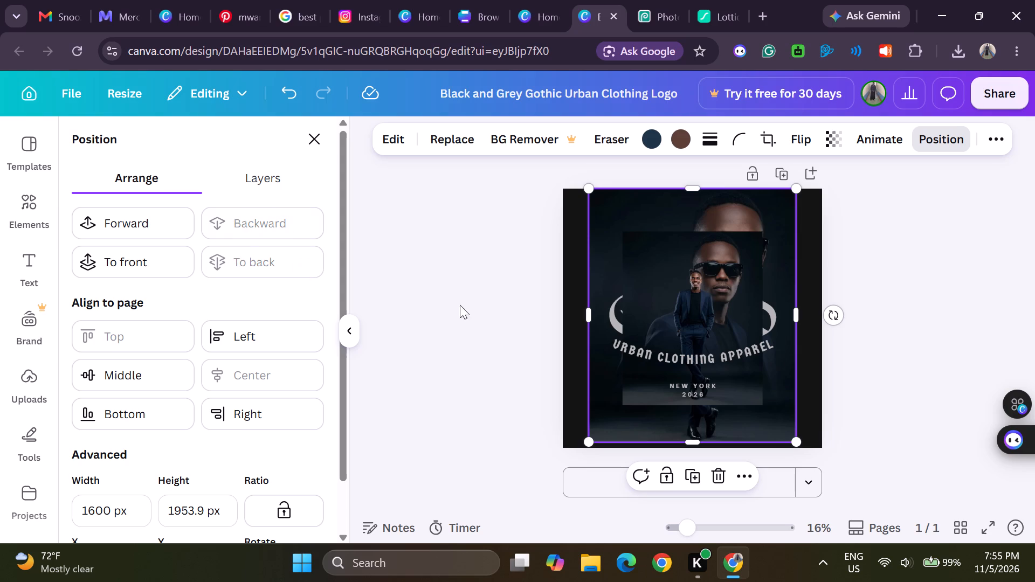
# Delete the smaller duplicate portrait covering the logo.
pyautogui.click(666, 302)
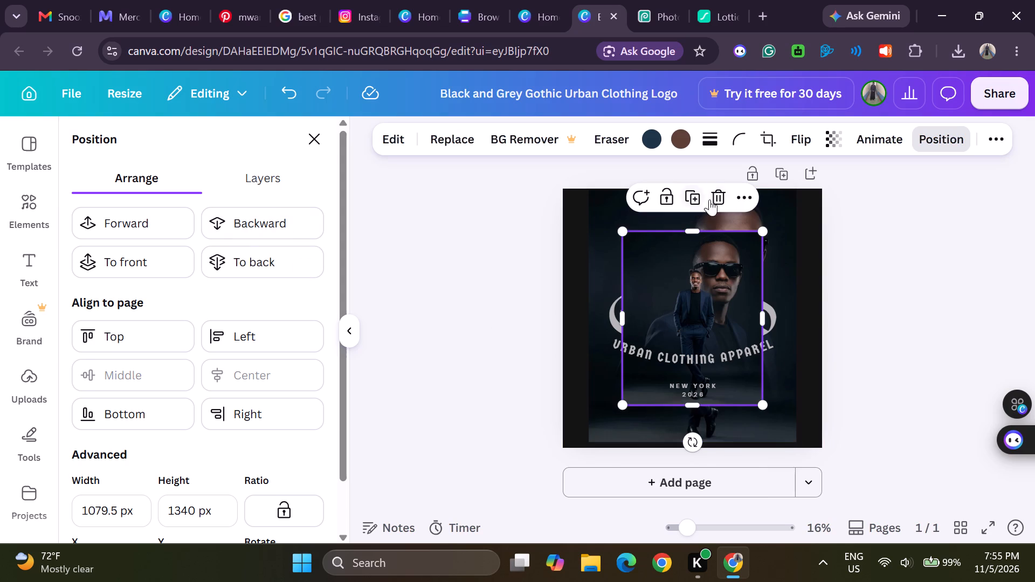
pyautogui.click(722, 193)
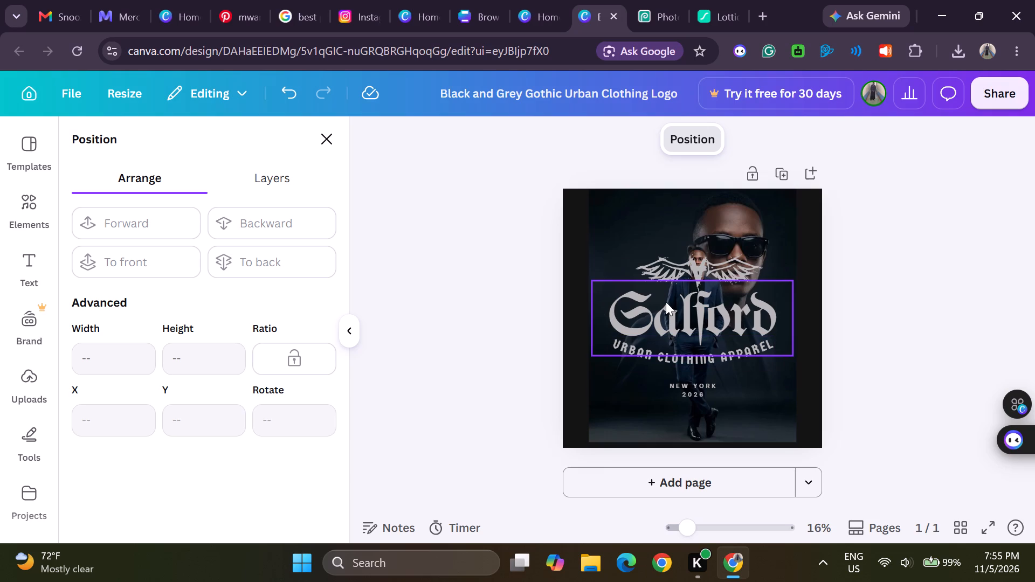
# Unlock the Salford title, the curved Urban Clothing Apparel tagline, the winged emblem and the New York 2026 text.
pyautogui.click(681, 308)
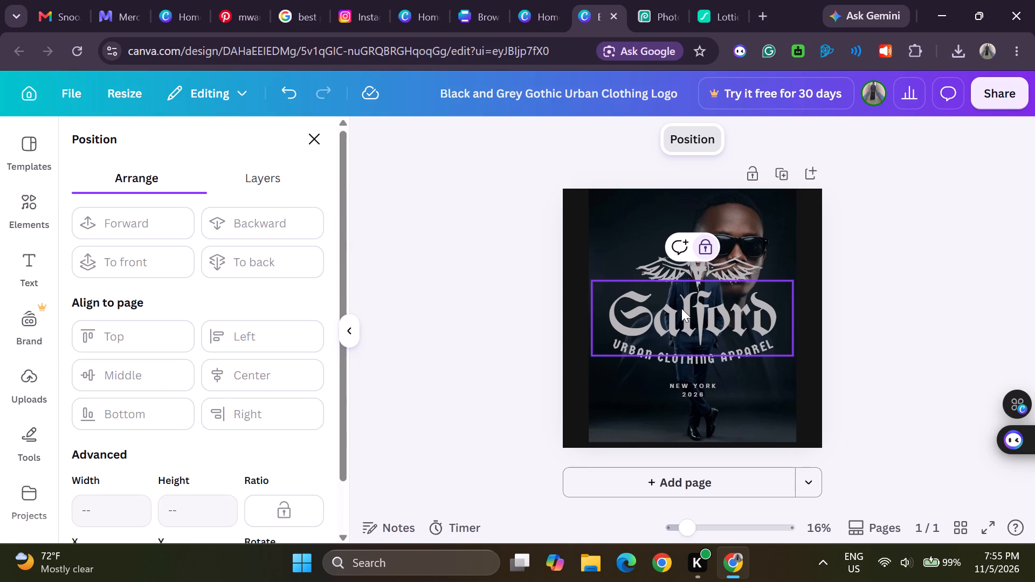
pyautogui.click(698, 249)
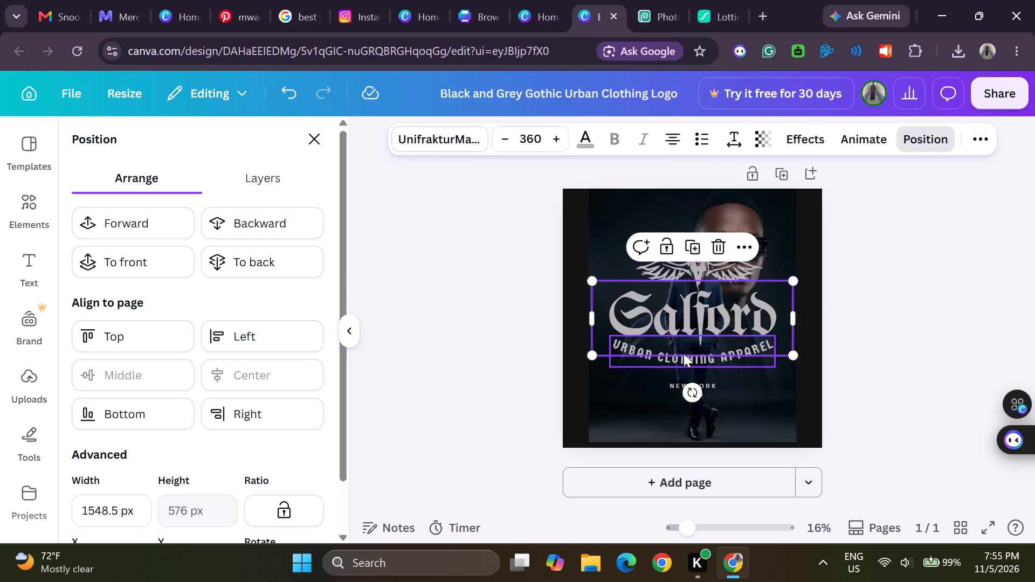
pyautogui.click(684, 355)
pyautogui.click(702, 295)
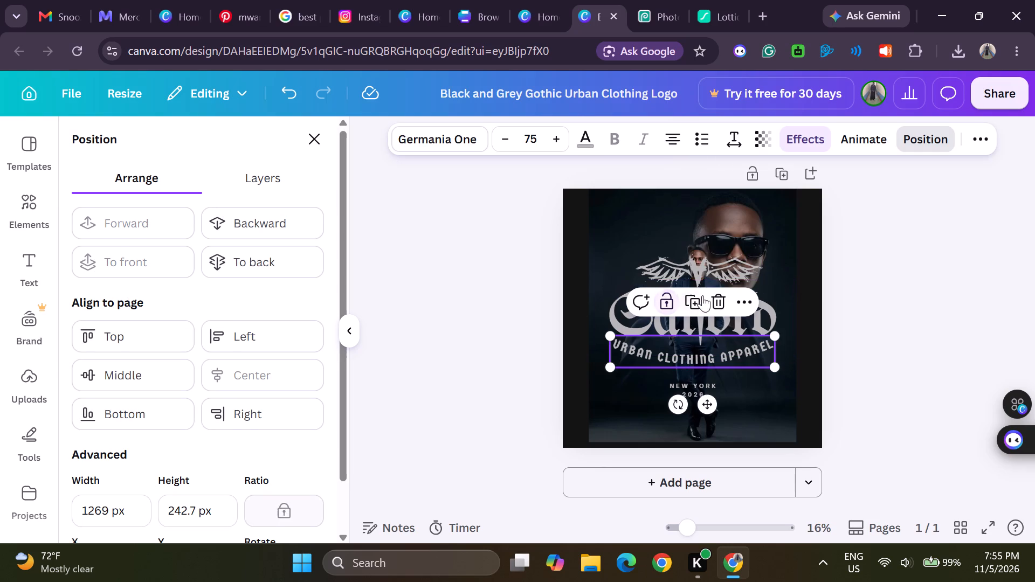
pyautogui.click(701, 260)
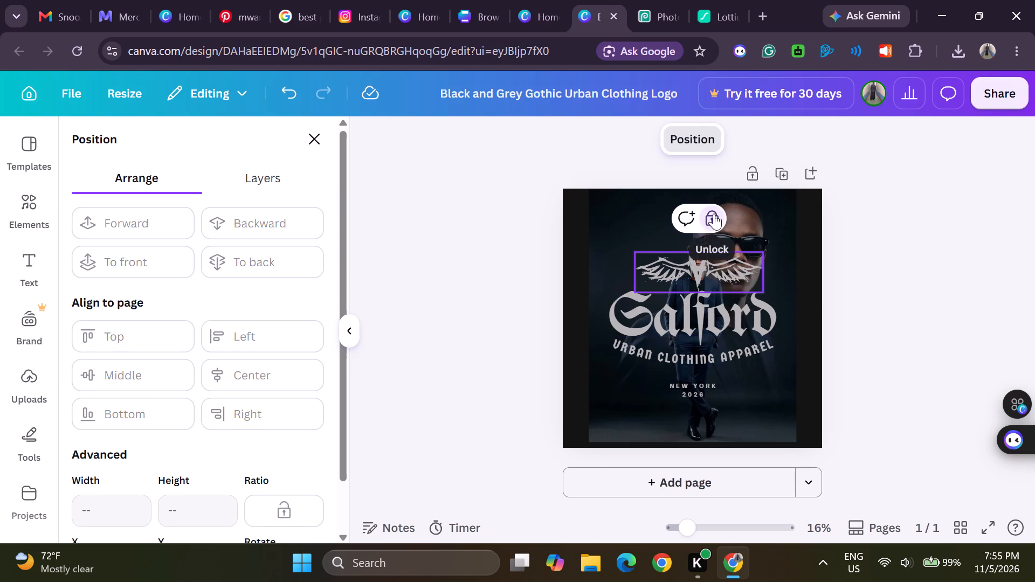
pyautogui.click(714, 213)
pyautogui.click(698, 383)
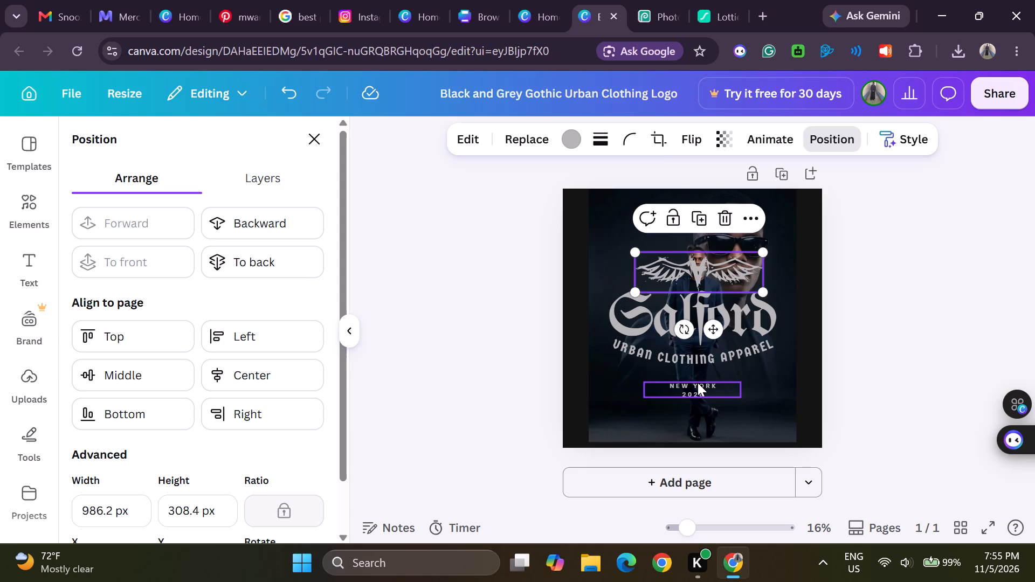
pyautogui.click(707, 349)
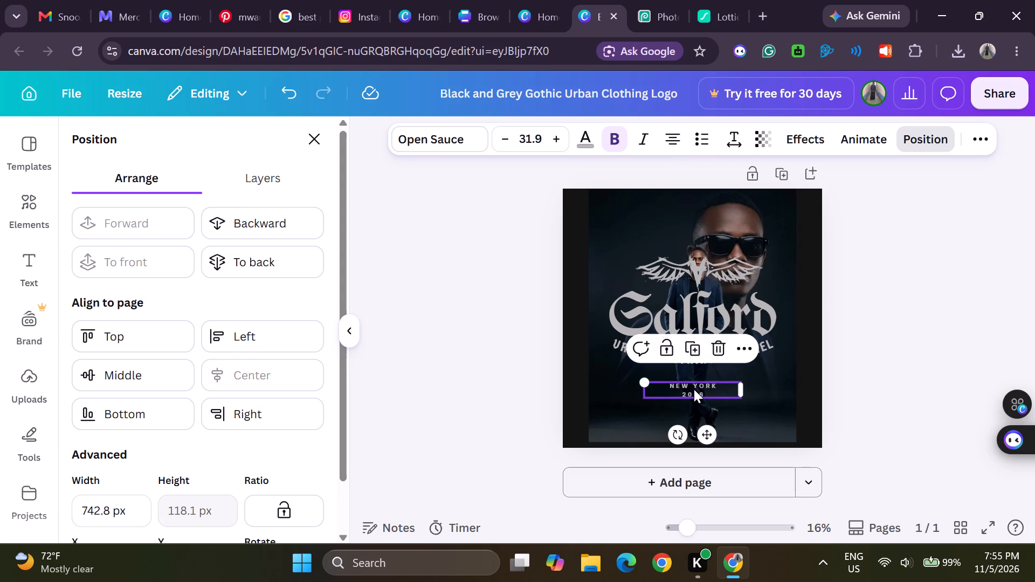
# Move the New York 2026 text down near the bottom of the page and the curved tagline down to just above it.
pyautogui.moveTo(694, 389); pyautogui.dragTo(699, 424)
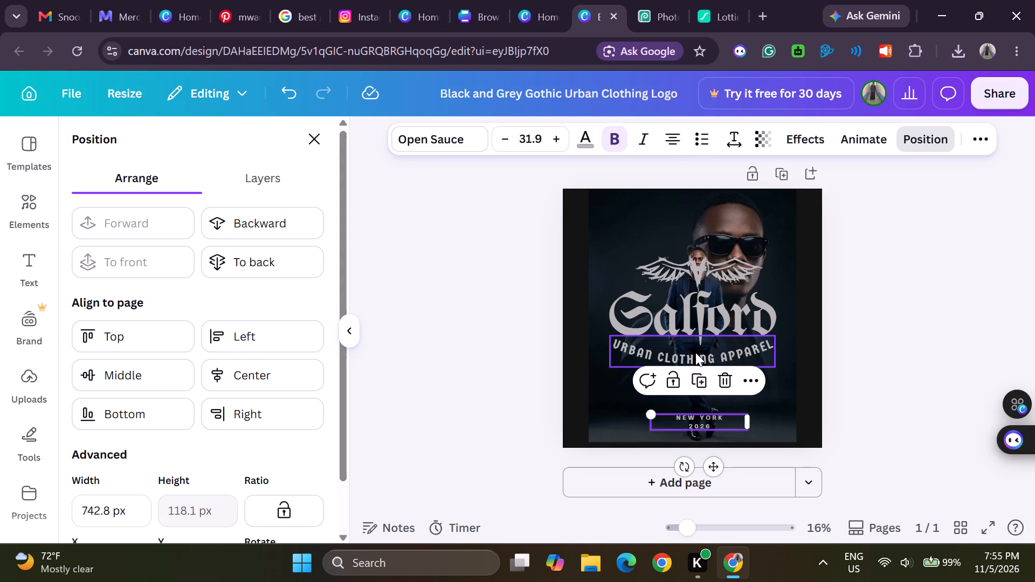
pyautogui.doubleClick(695, 352)
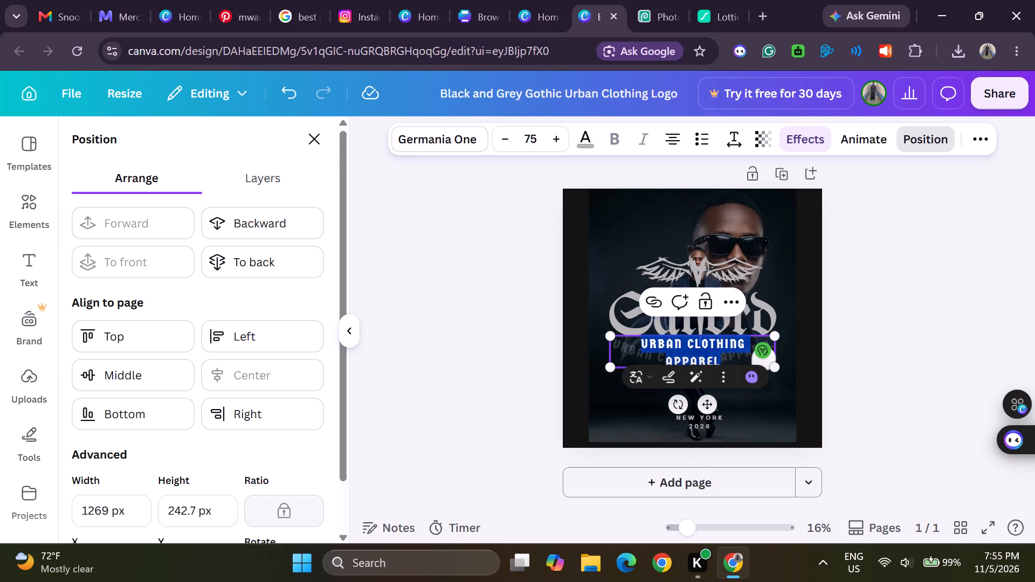
pyautogui.click(629, 354)
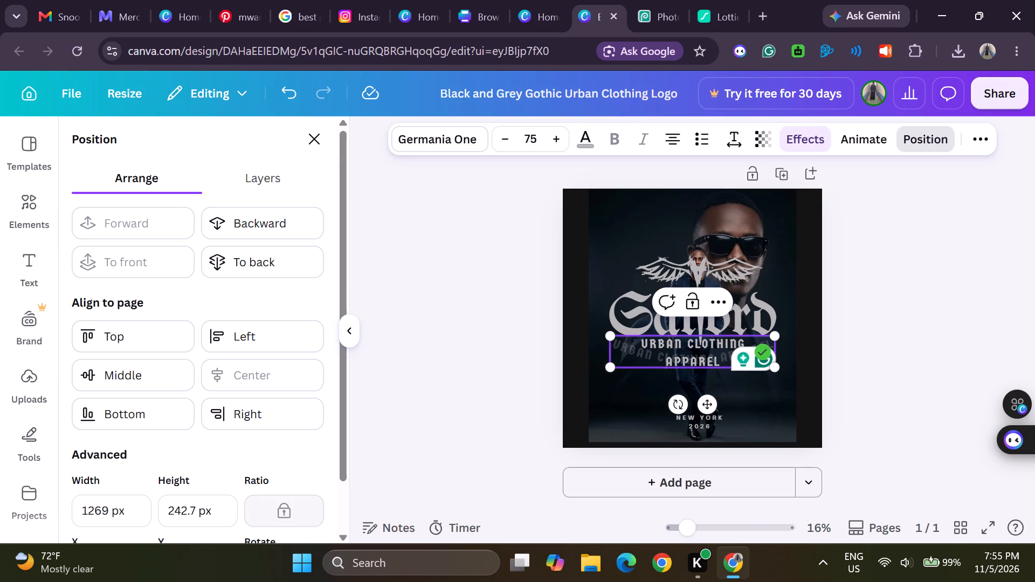
pyautogui.click(691, 356)
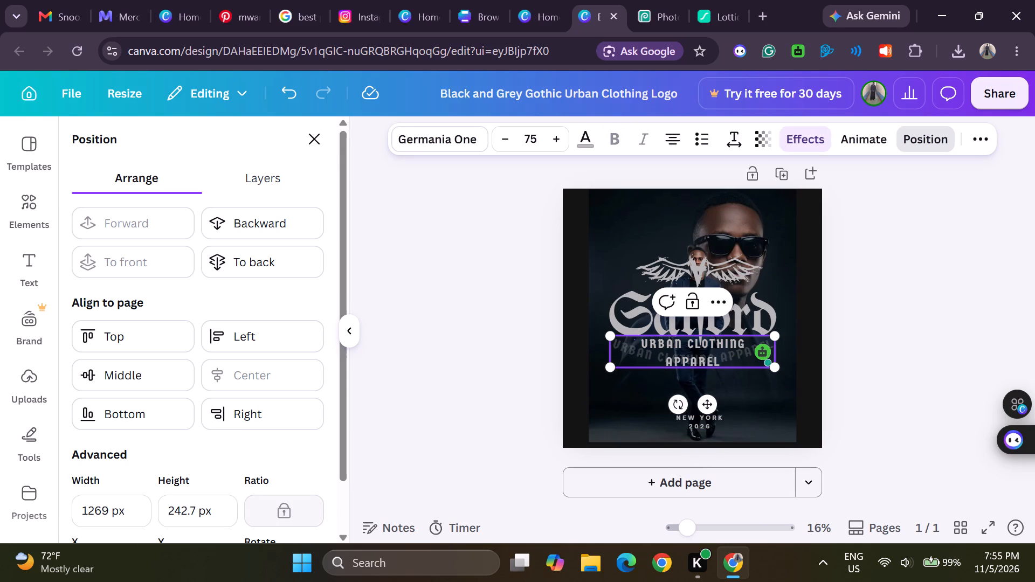
pyautogui.moveTo(702, 369); pyautogui.dragTo(702, 375)
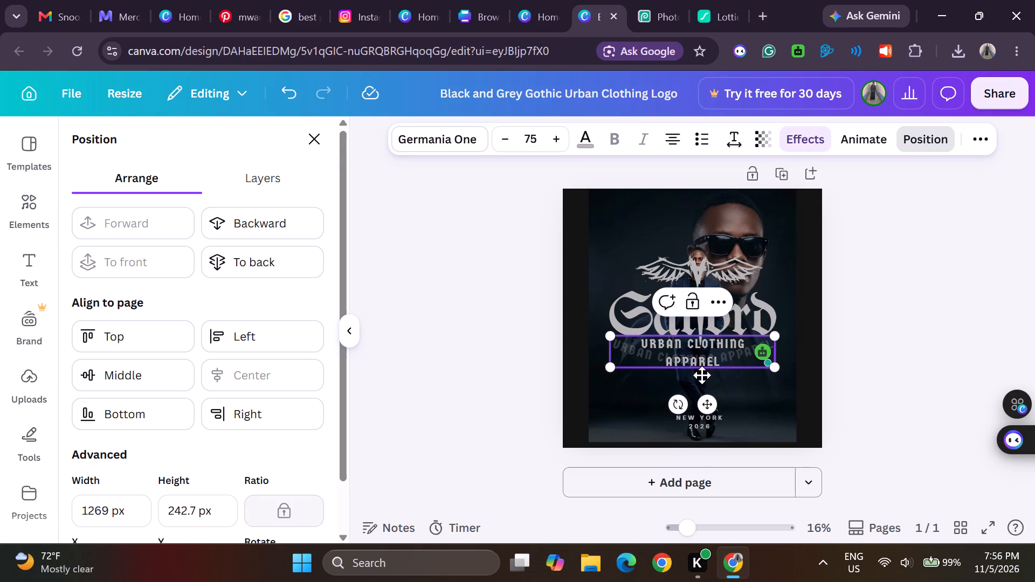
pyautogui.moveTo(702, 375); pyautogui.dragTo(701, 396)
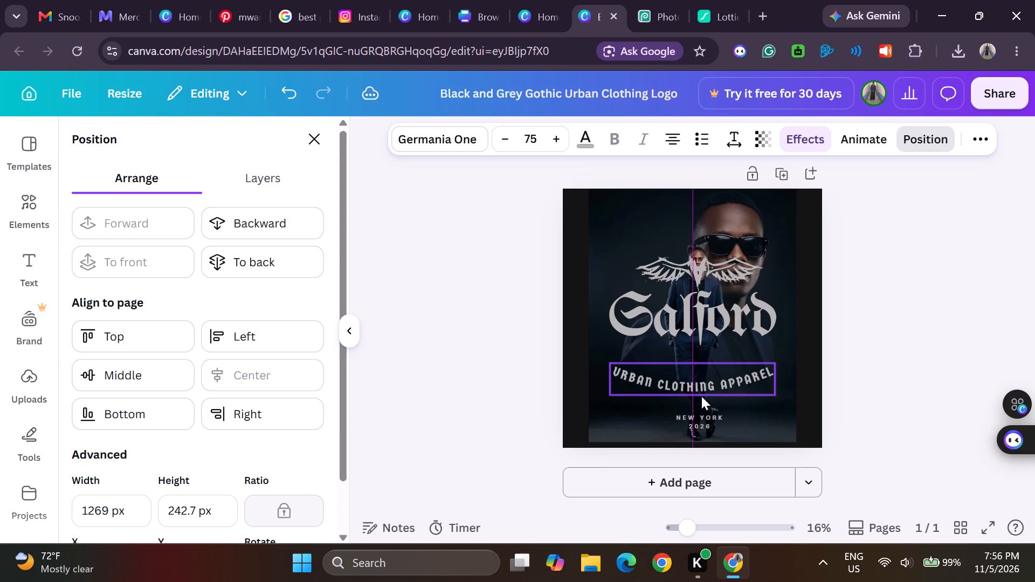
pyautogui.moveTo(701, 396); pyautogui.dragTo(701, 401)
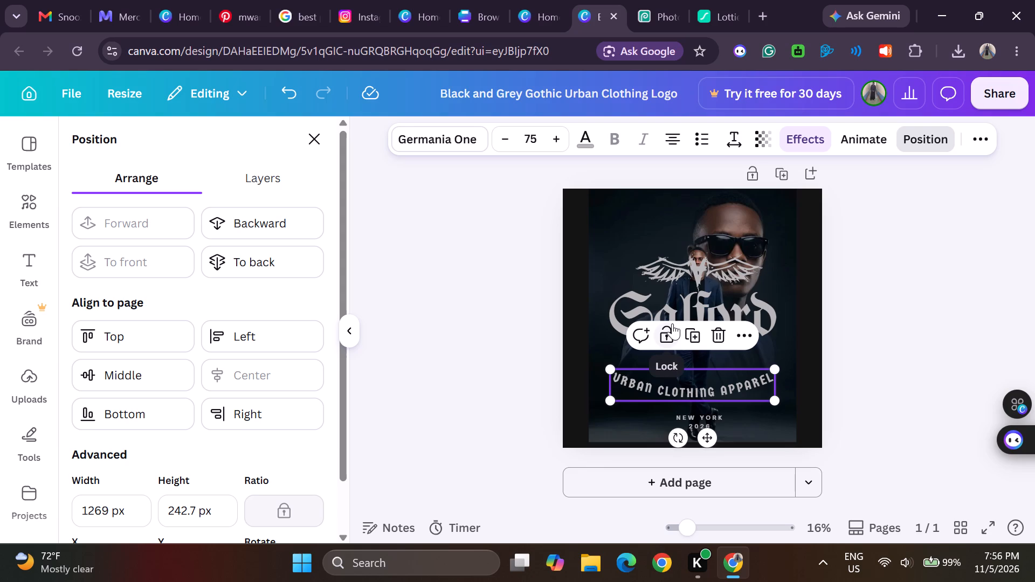
# Move the Salford title down so it sits directly above the curved Urban Clothing Apparel tagline.
pyautogui.click(643, 300)
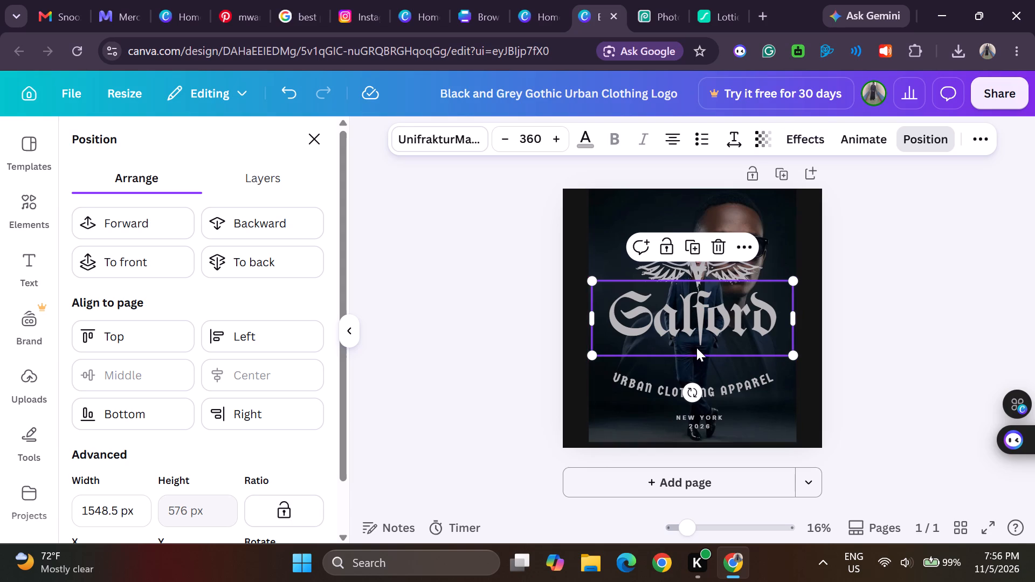
pyautogui.moveTo(696, 348); pyautogui.dragTo(697, 357)
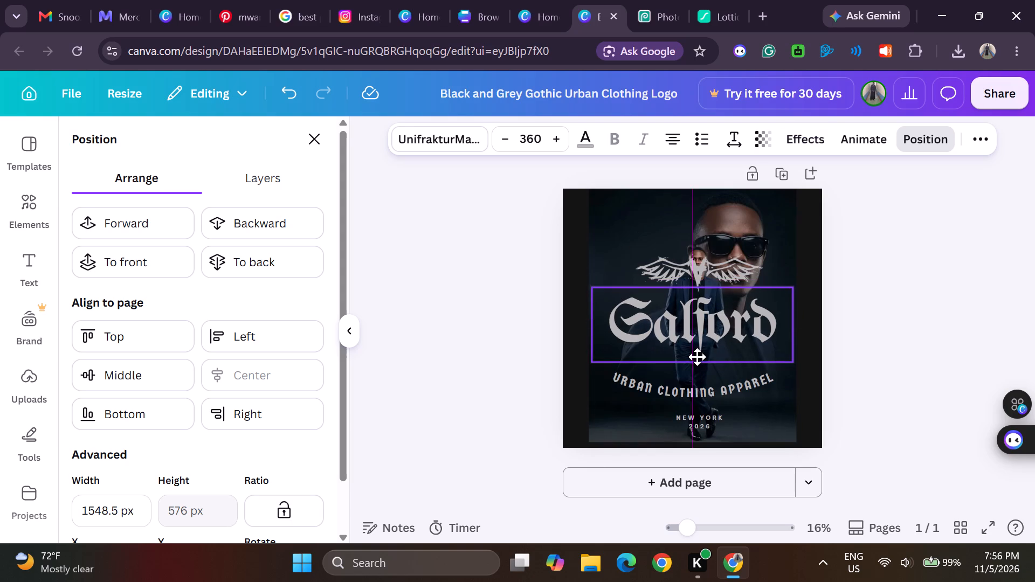
pyautogui.moveTo(697, 357); pyautogui.dragTo(701, 377)
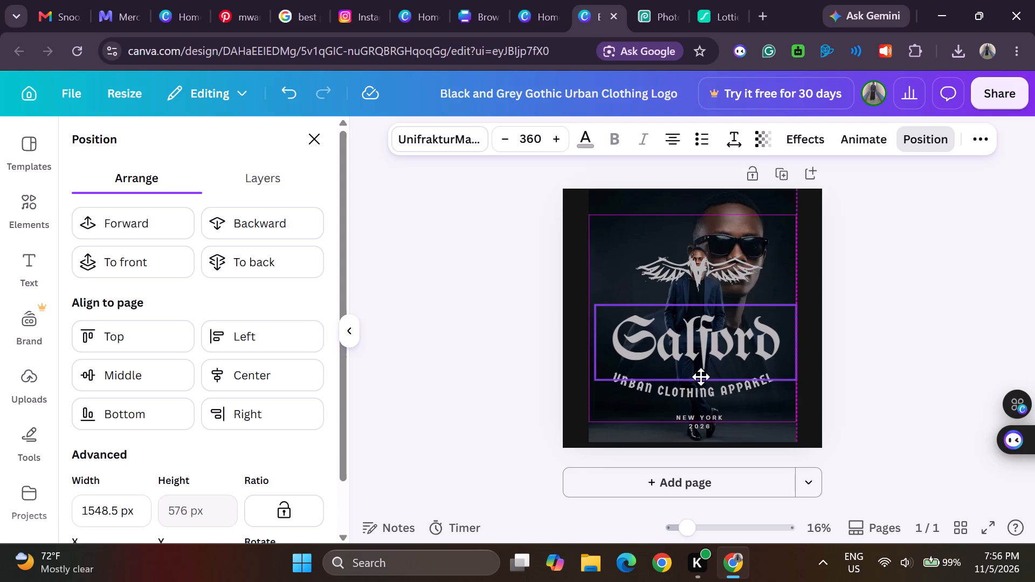
pyautogui.moveTo(701, 377); pyautogui.dragTo(701, 379)
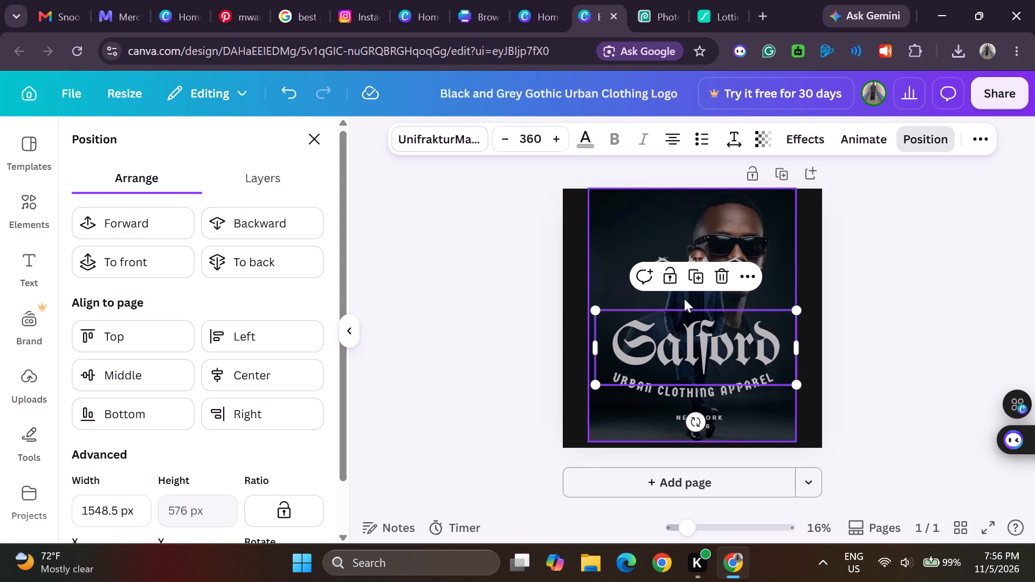
# Move the winged emblem down to just above the Salford title, clear of the suited figure's face.
pyautogui.click(610, 284)
pyautogui.click(670, 265)
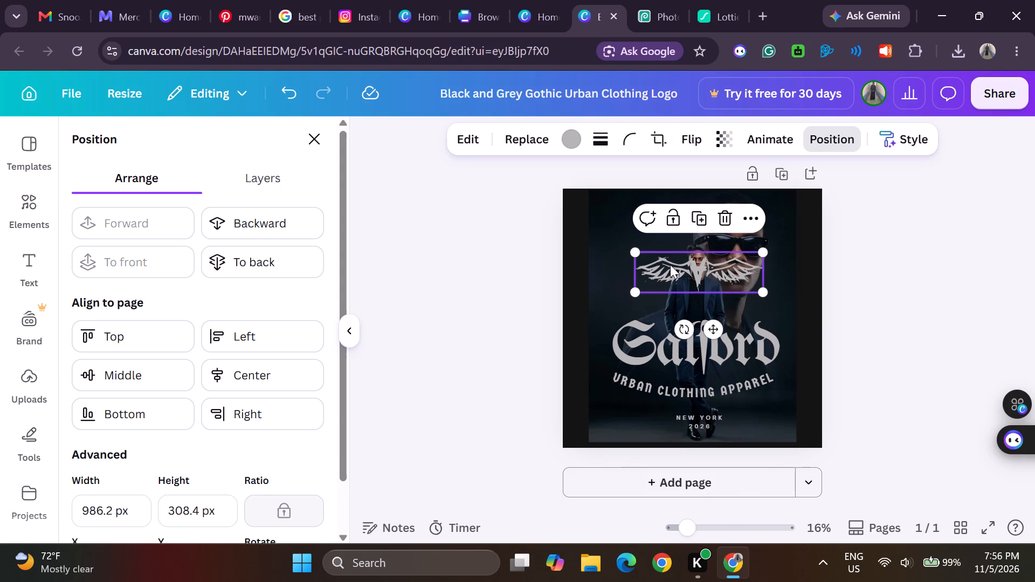
pyautogui.moveTo(702, 281); pyautogui.dragTo(702, 289)
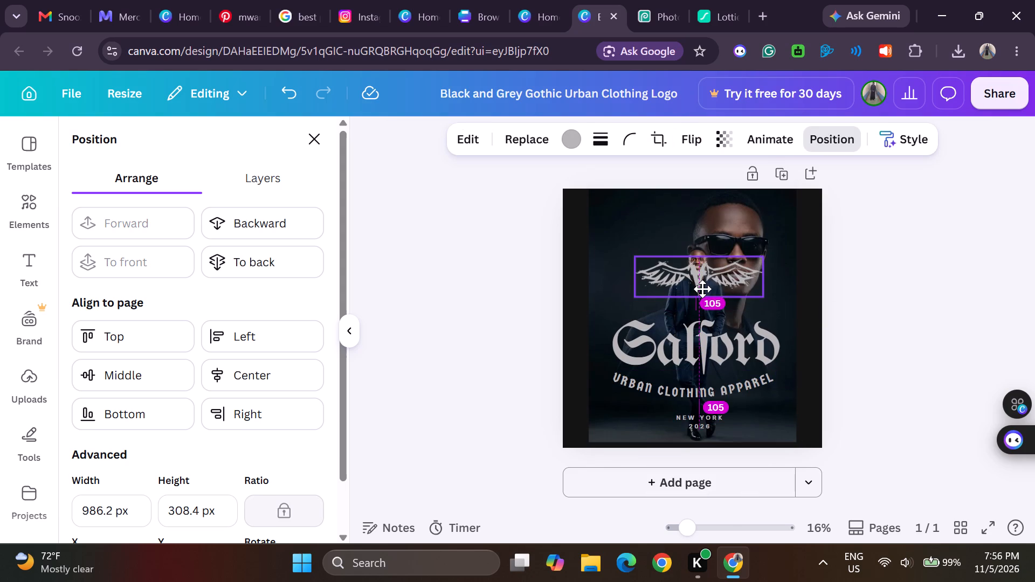
pyautogui.moveTo(702, 289); pyautogui.dragTo(703, 305)
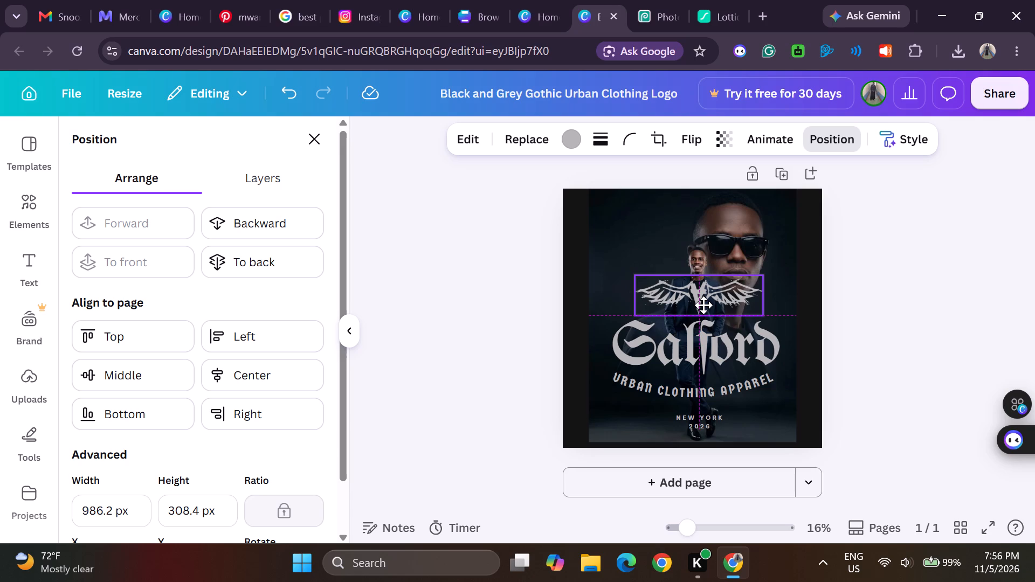
pyautogui.moveTo(703, 305); pyautogui.dragTo(703, 306)
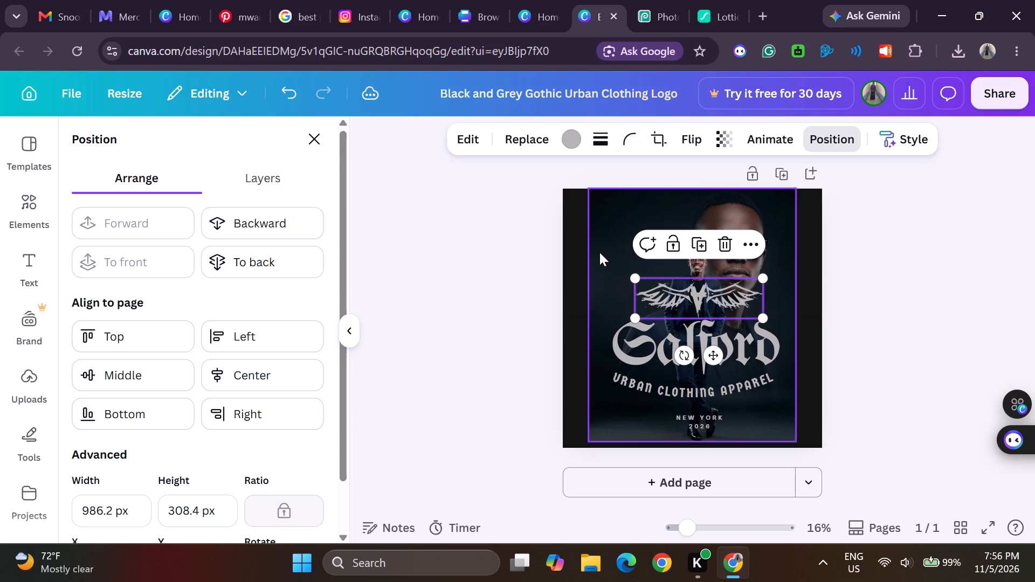
# Extend the background portrait on both sides and at the bottom to 2000 × 2000 px, filling the whole page.
pyautogui.click(599, 252)
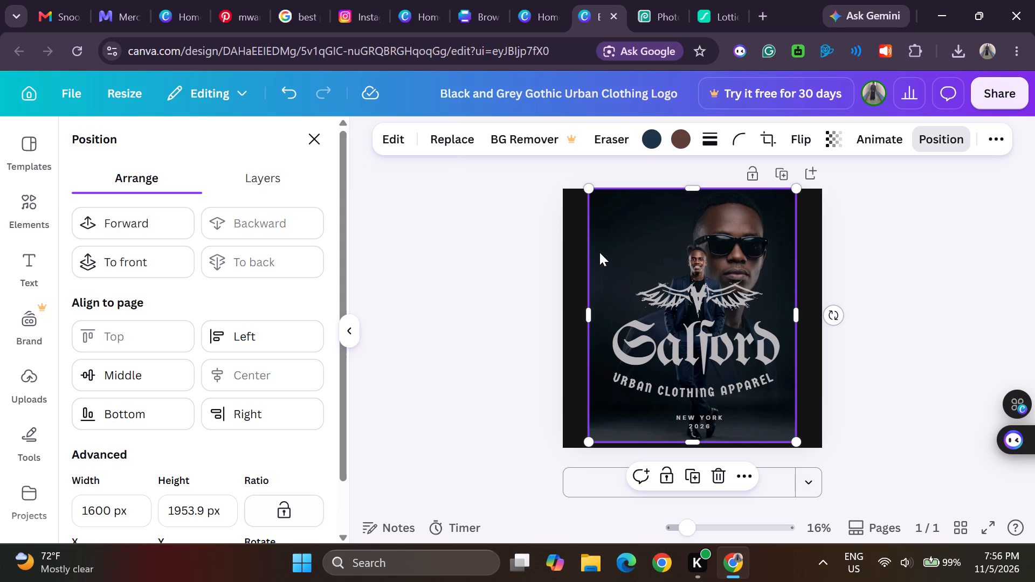
pyautogui.moveTo(587, 315); pyautogui.dragTo(571, 313)
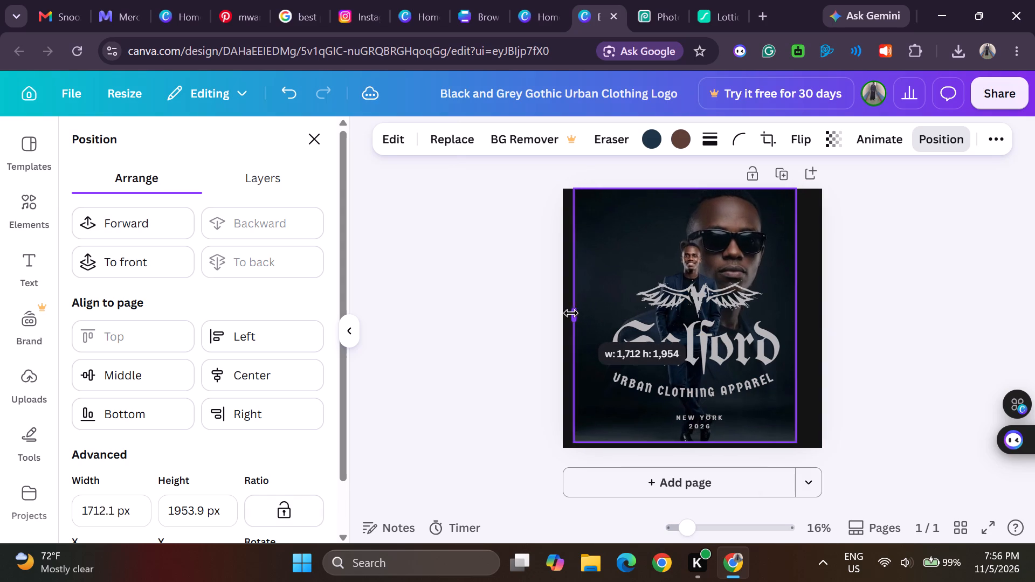
pyautogui.moveTo(571, 313); pyautogui.dragTo(562, 313)
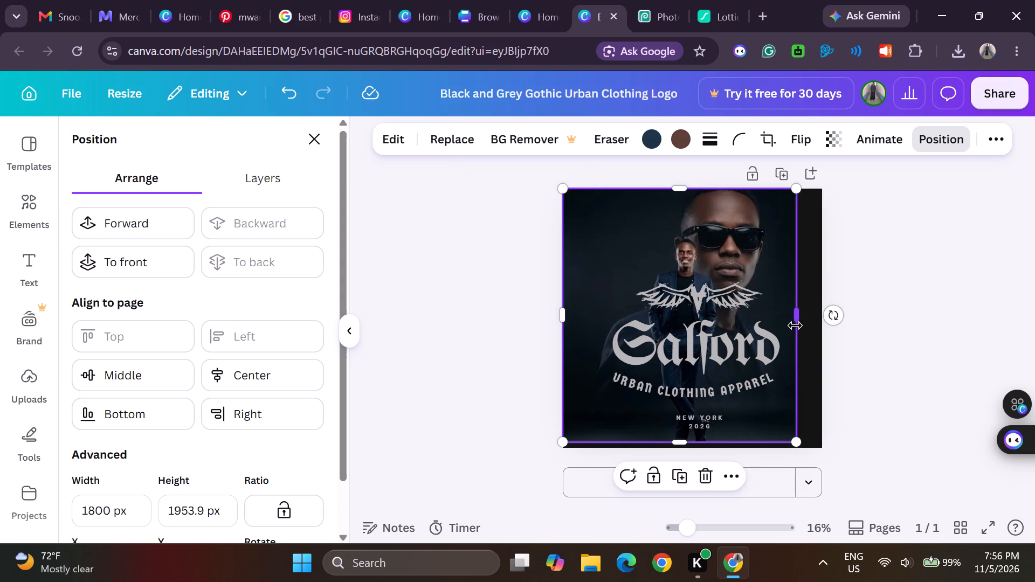
pyautogui.moveTo(800, 312); pyautogui.dragTo(864, 302)
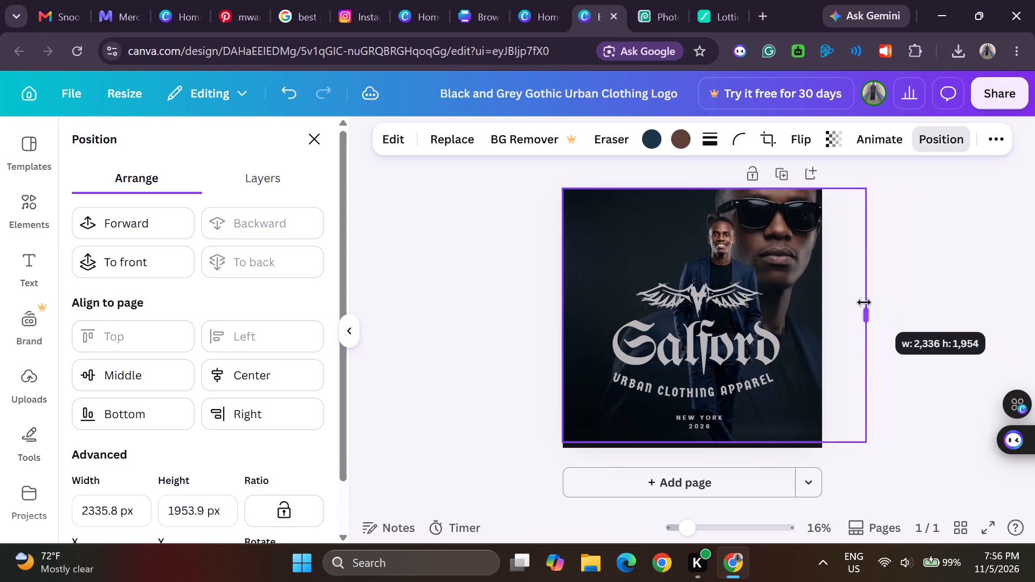
pyautogui.moveTo(864, 302); pyautogui.dragTo(832, 303)
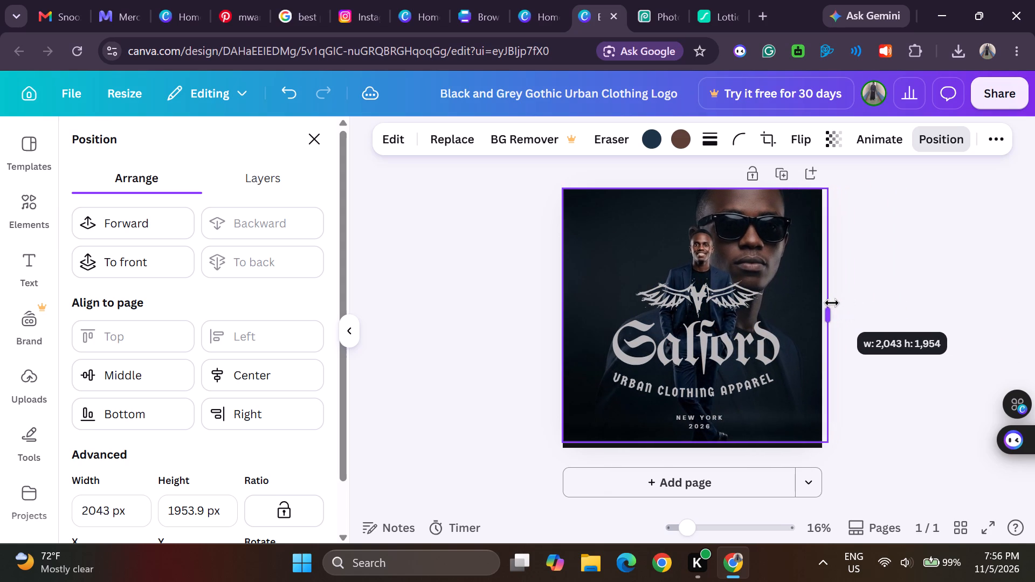
pyautogui.moveTo(832, 303); pyautogui.dragTo(829, 303)
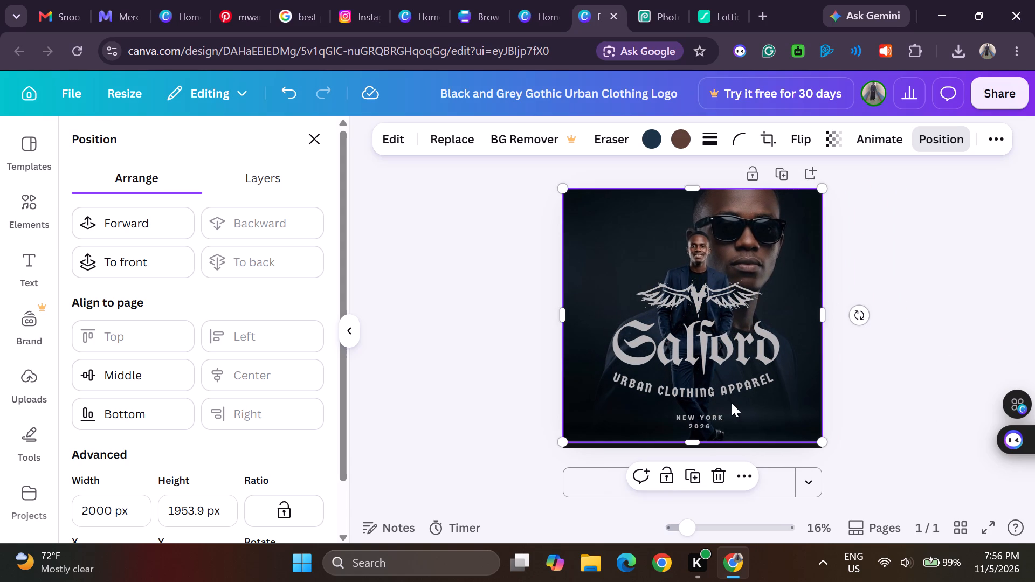
pyautogui.click(693, 438)
pyautogui.click(693, 438)
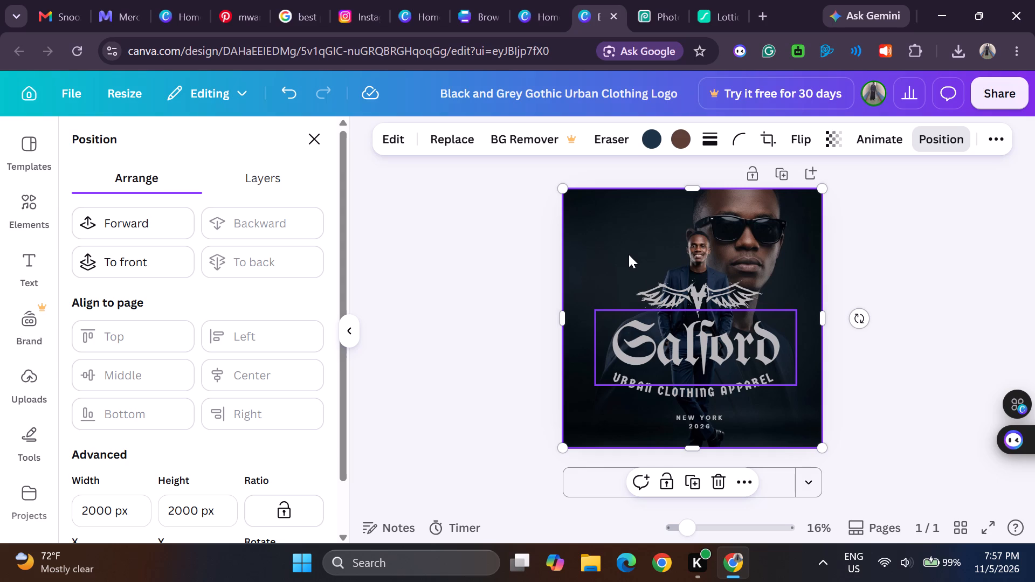
# Add the recently used hexagon frame to the design and place it in the page's upper-left area.
pyautogui.click(31, 214)
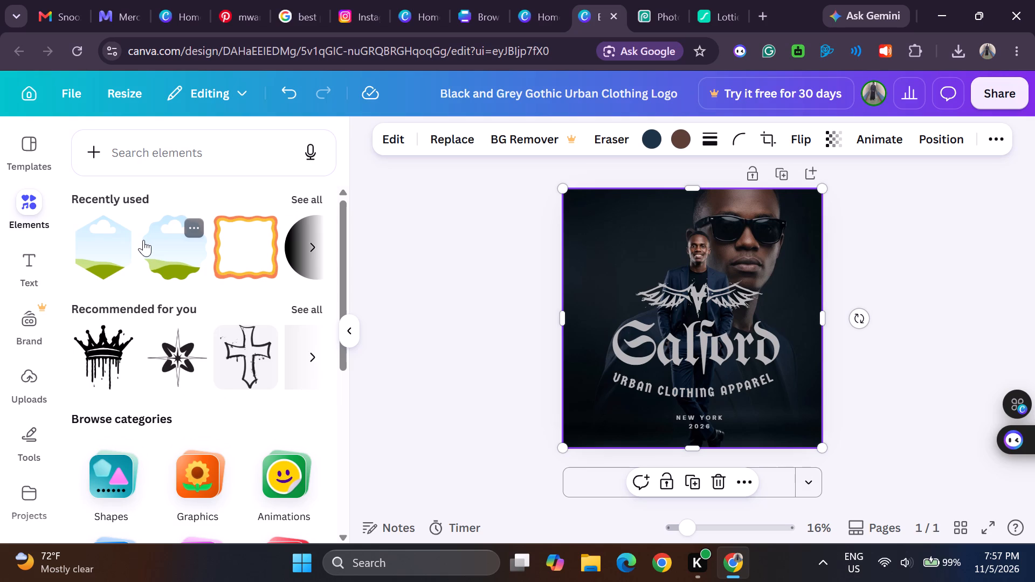
pyautogui.click(109, 234)
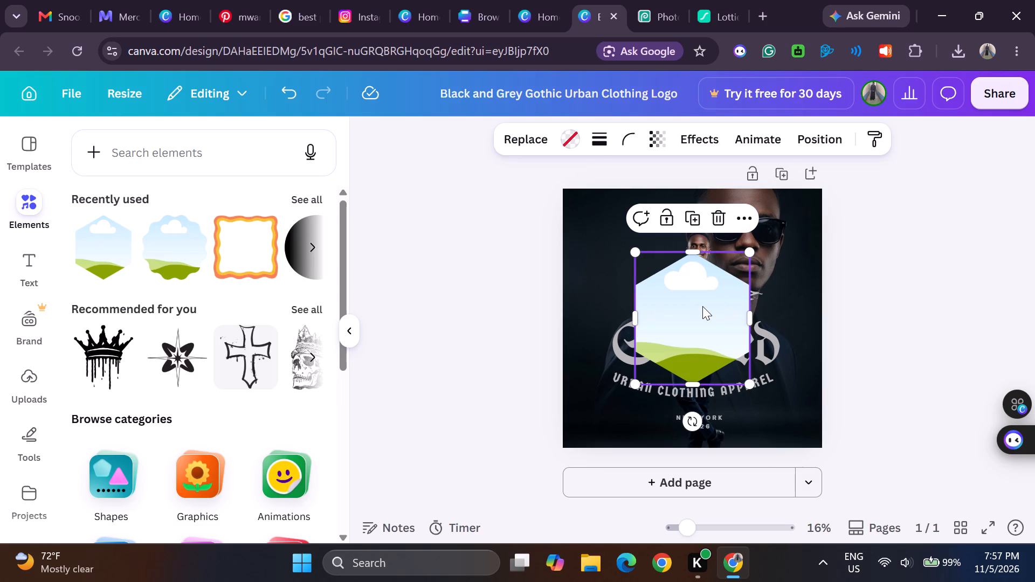
pyautogui.moveTo(702, 306); pyautogui.dragTo(624, 254)
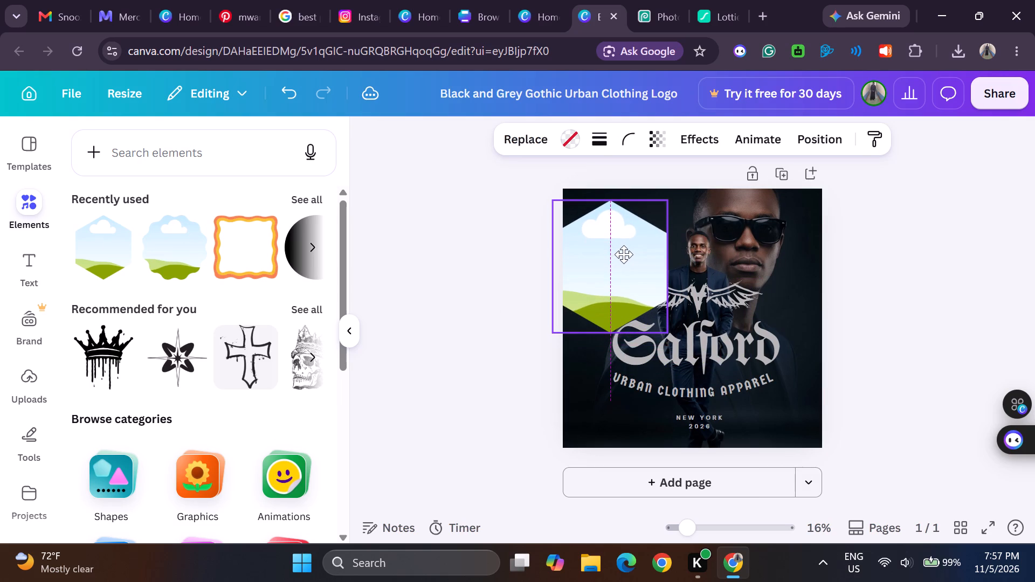
pyautogui.moveTo(624, 254); pyautogui.dragTo(624, 254)
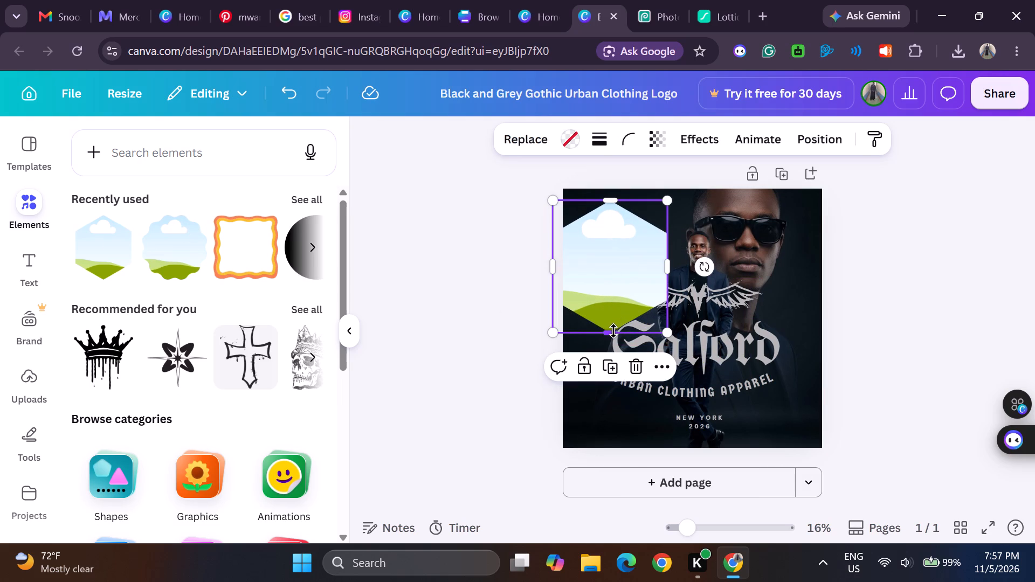
# Reduce the hexagon frame's height from the bottom and its width from the left so it fits inside the page.
pyautogui.moveTo(612, 331); pyautogui.dragTo(611, 304)
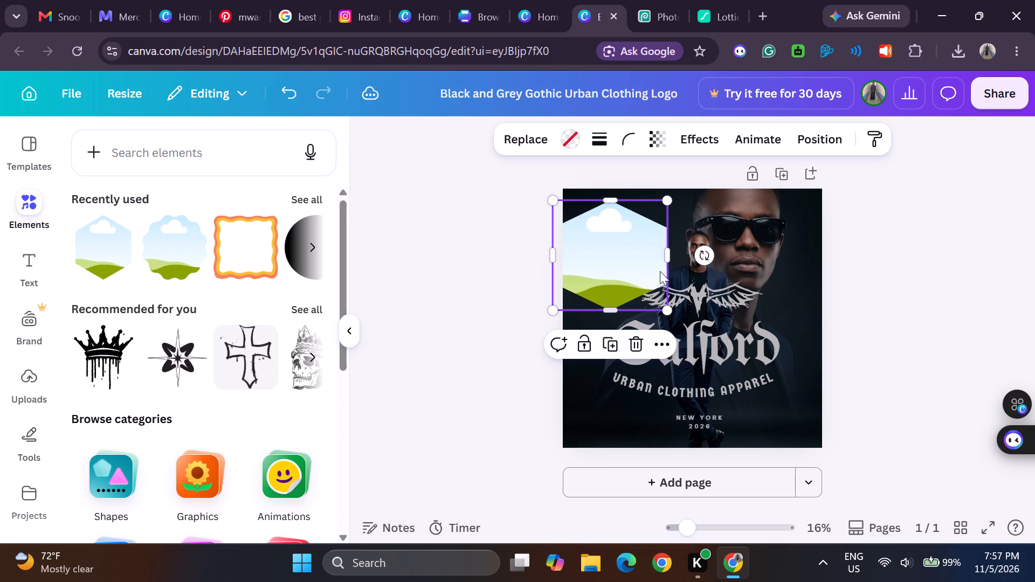
pyautogui.moveTo(555, 253); pyautogui.dragTo(556, 253)
pyautogui.moveTo(556, 253); pyautogui.dragTo(574, 250)
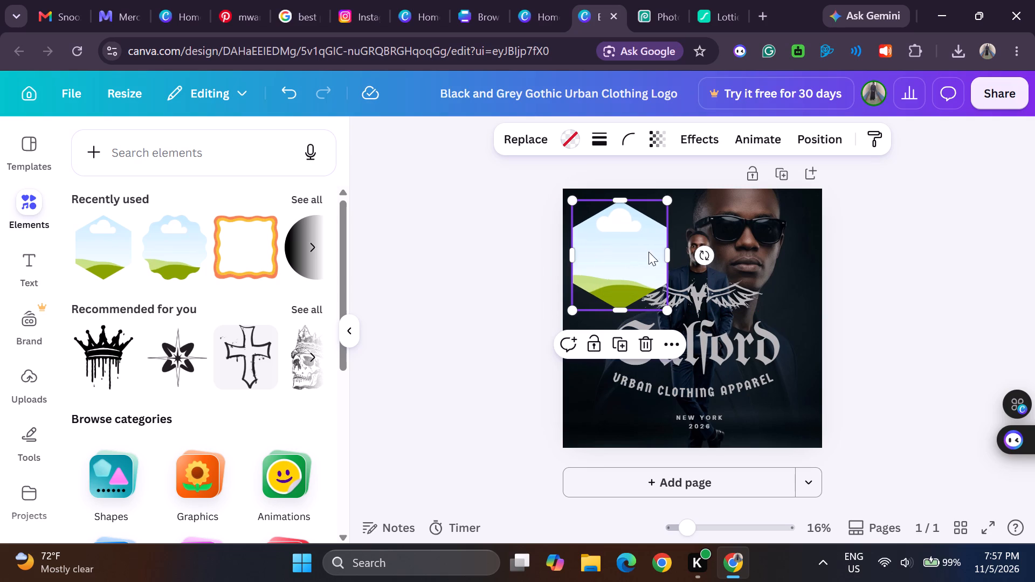
# Shorten the hexagon frame slightly from the top and move it into the page's bottom-left corner.
pyautogui.moveTo(620, 199); pyautogui.dragTo(618, 211)
pyautogui.moveTo(619, 250); pyautogui.dragTo(605, 238)
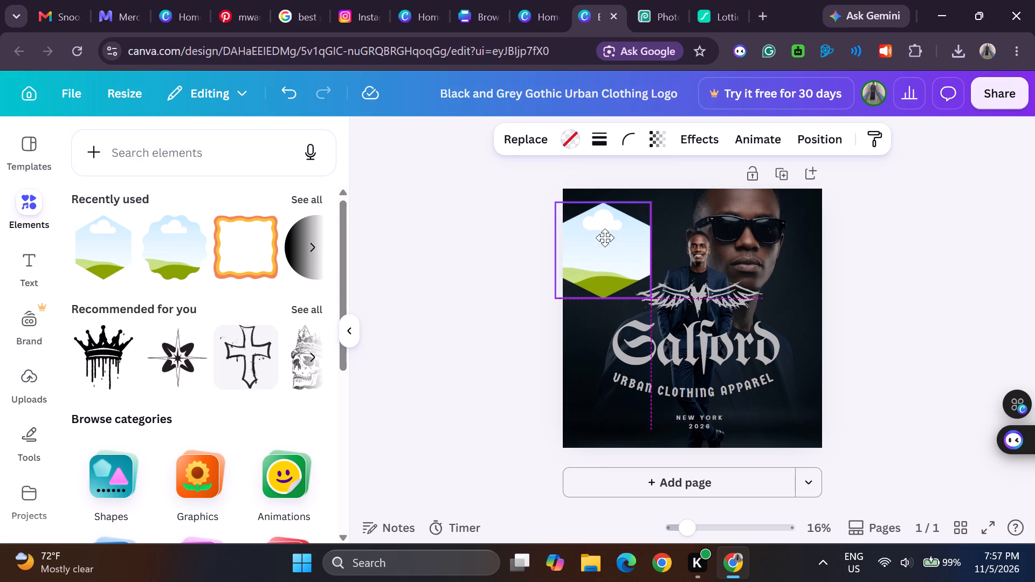
pyautogui.moveTo(605, 238); pyautogui.dragTo(606, 238)
pyautogui.click(606, 238)
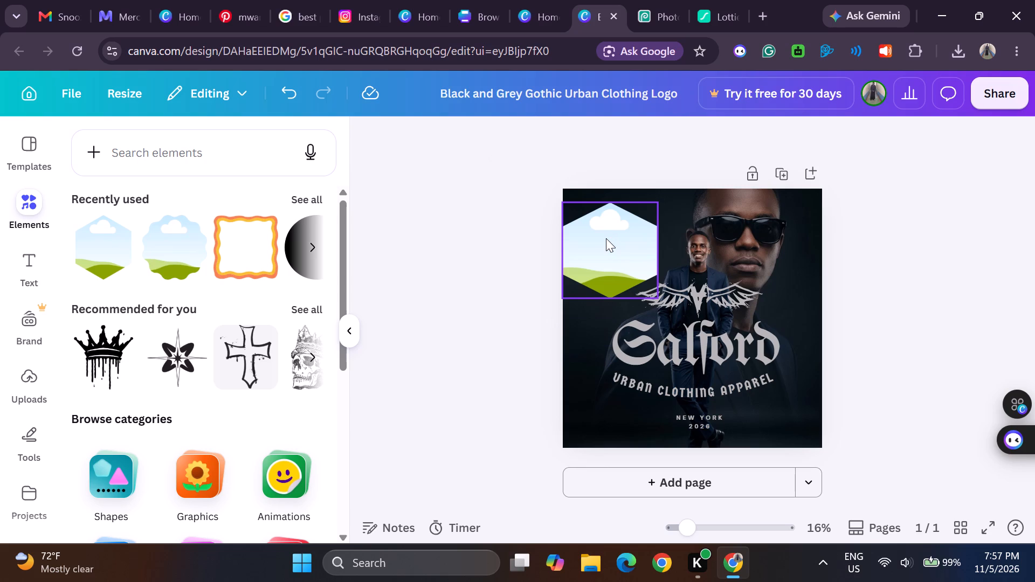
pyautogui.moveTo(606, 238); pyautogui.dragTo(601, 297)
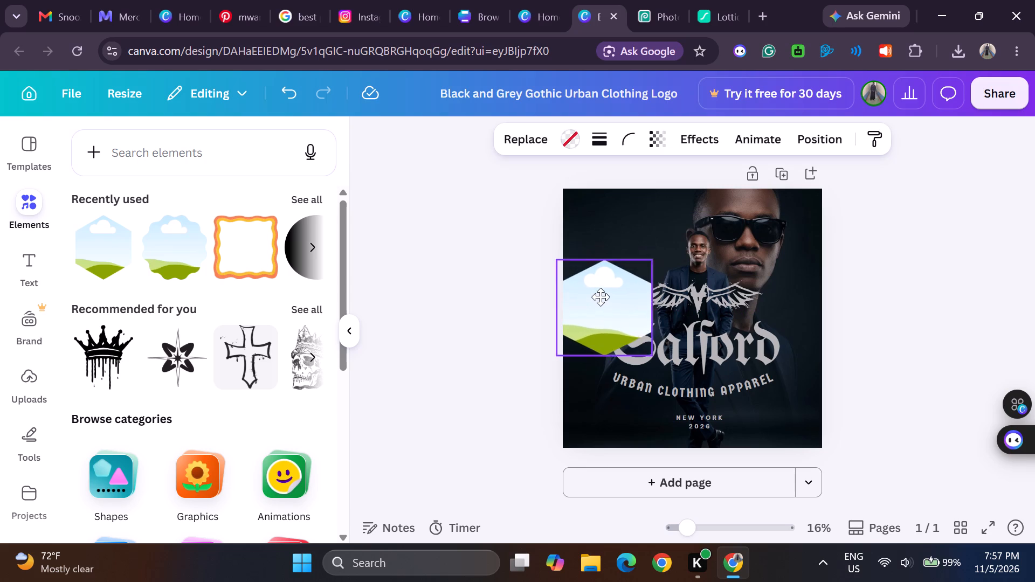
pyautogui.moveTo(601, 297); pyautogui.dragTo(599, 373)
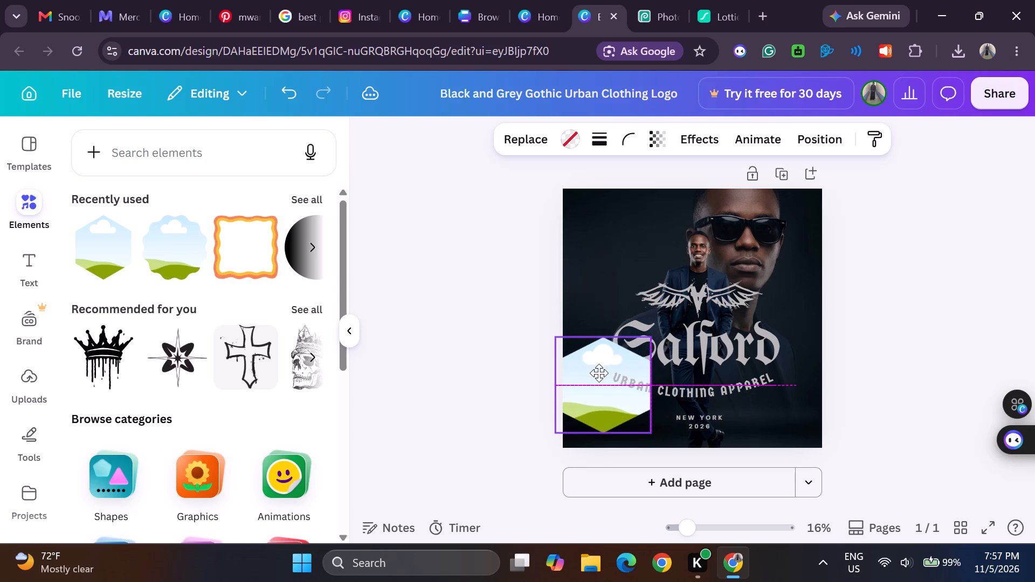
pyautogui.moveTo(599, 373); pyautogui.dragTo(602, 386)
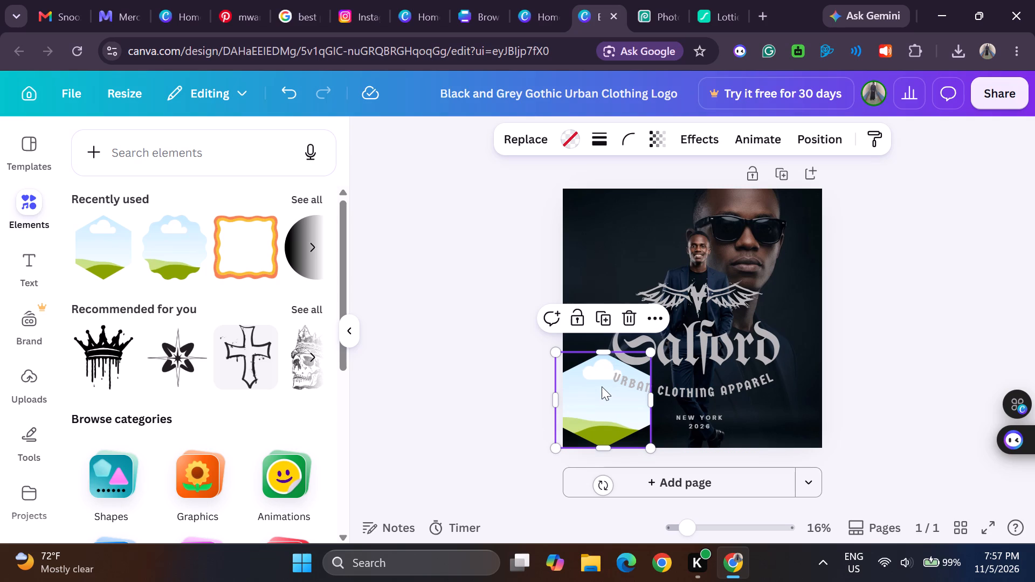
# Duplicate the hexagon frame and place the copy in the page's bottom-right corner, level with the original.
pyautogui.click(598, 320)
pyautogui.moveTo(616, 405); pyautogui.dragTo(788, 407)
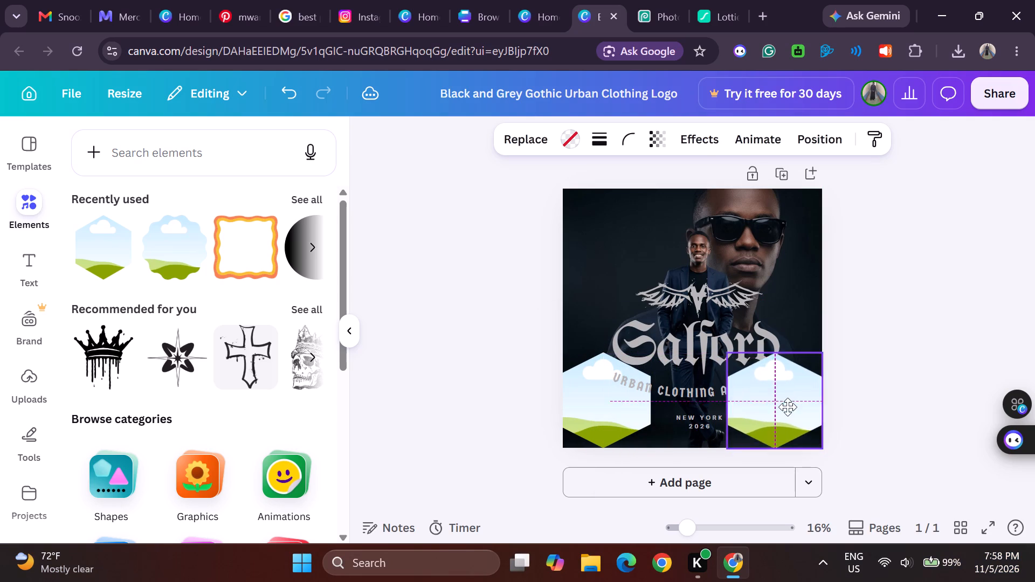
pyautogui.moveTo(788, 407); pyautogui.dragTo(798, 426)
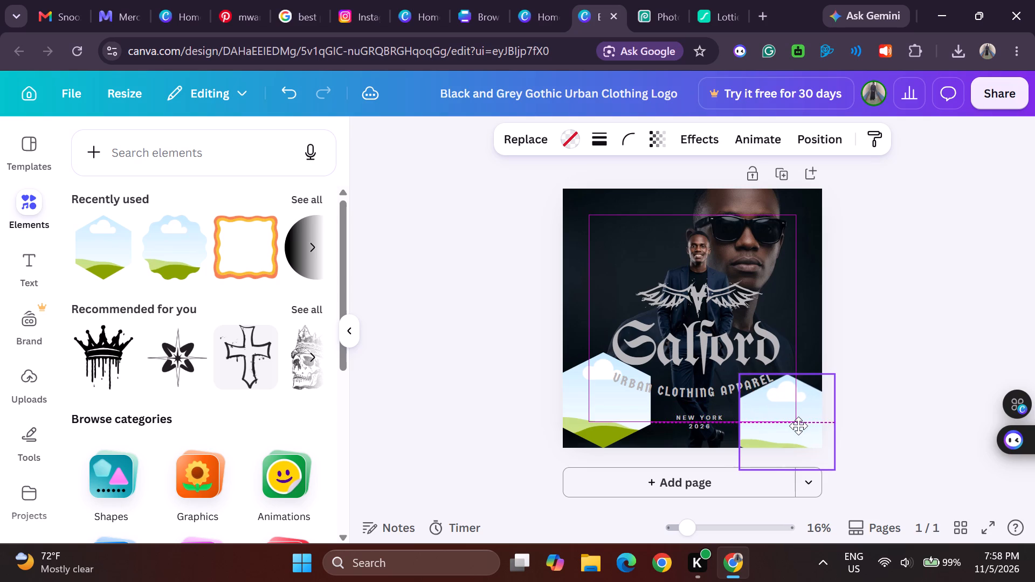
pyautogui.moveTo(798, 426); pyautogui.dragTo(789, 408)
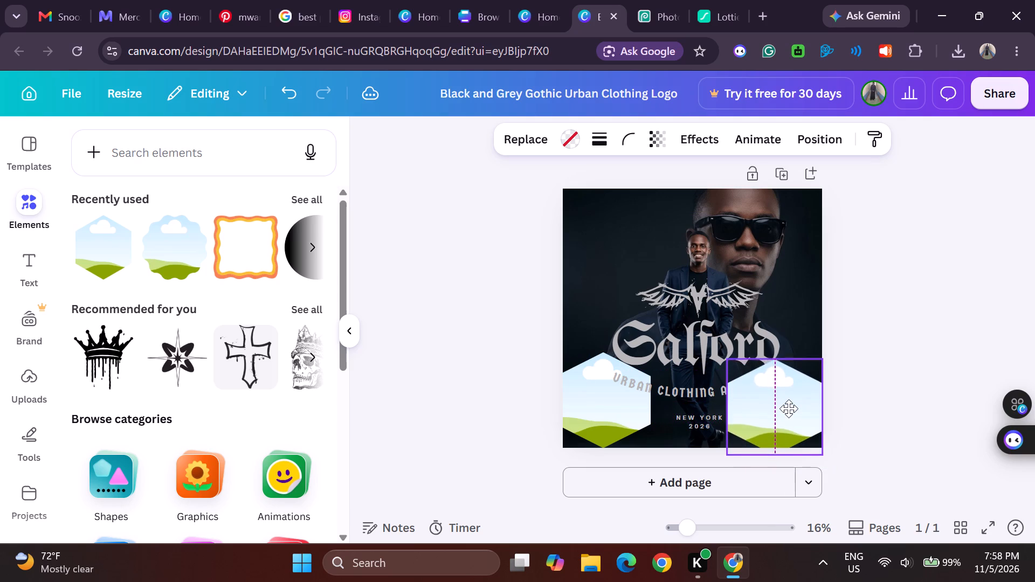
pyautogui.moveTo(789, 408); pyautogui.dragTo(789, 403)
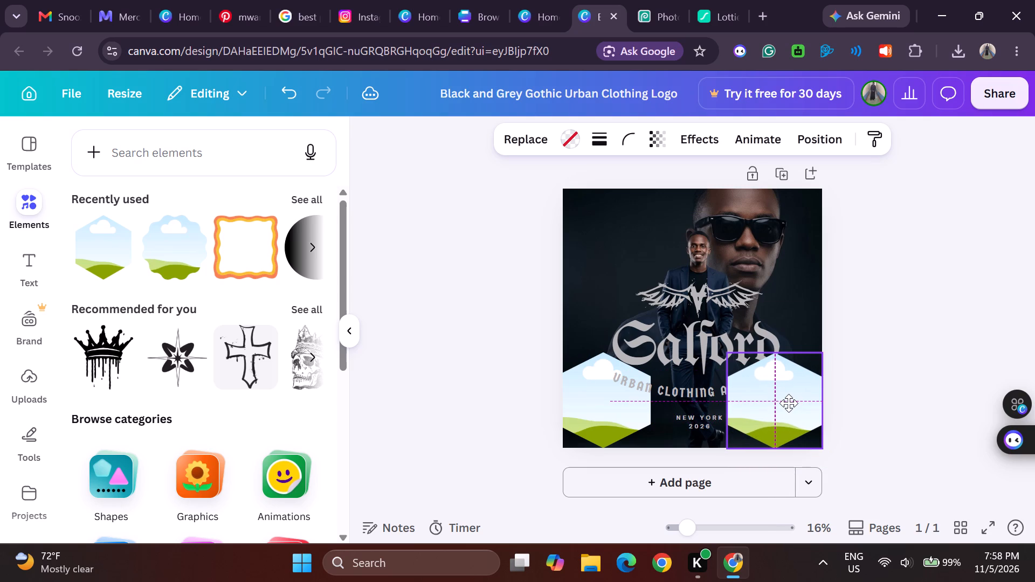
pyautogui.moveTo(789, 403); pyautogui.dragTo(789, 404)
# Bring the curved Urban Clothing Apparel text to the front, above both hexagon frames, and lock it.
pyautogui.click(690, 392)
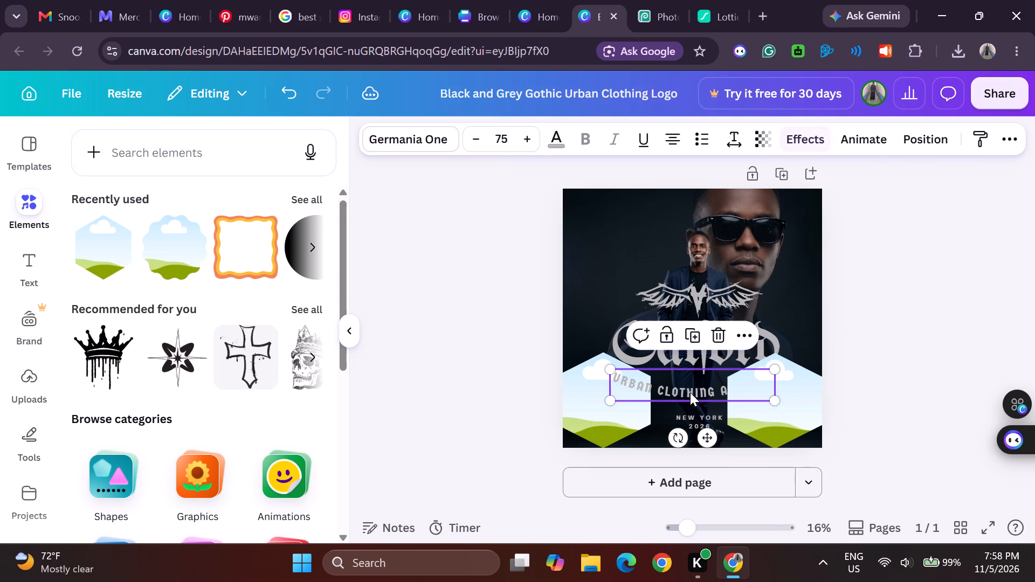
pyautogui.click(919, 131)
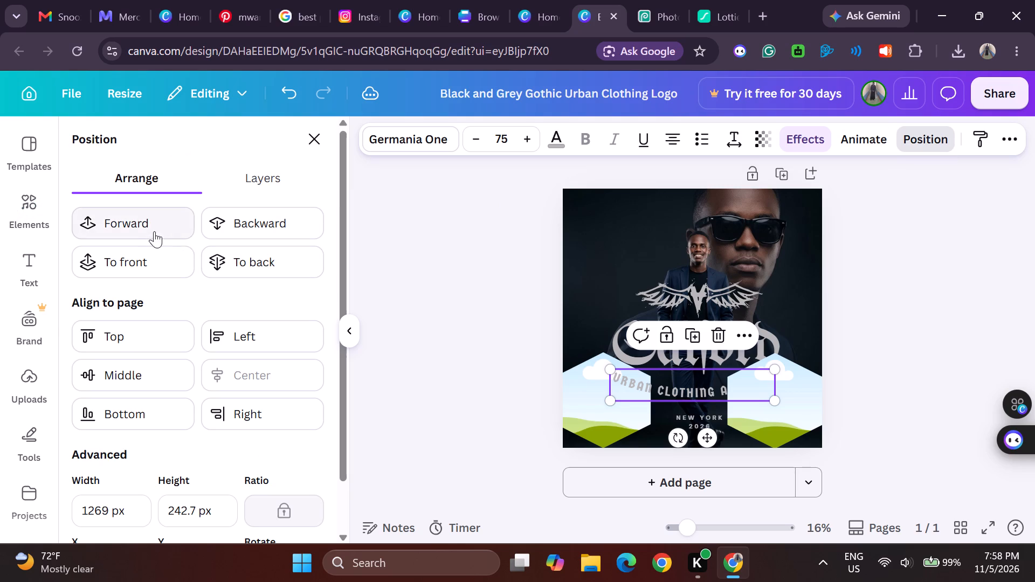
pyautogui.click(135, 259)
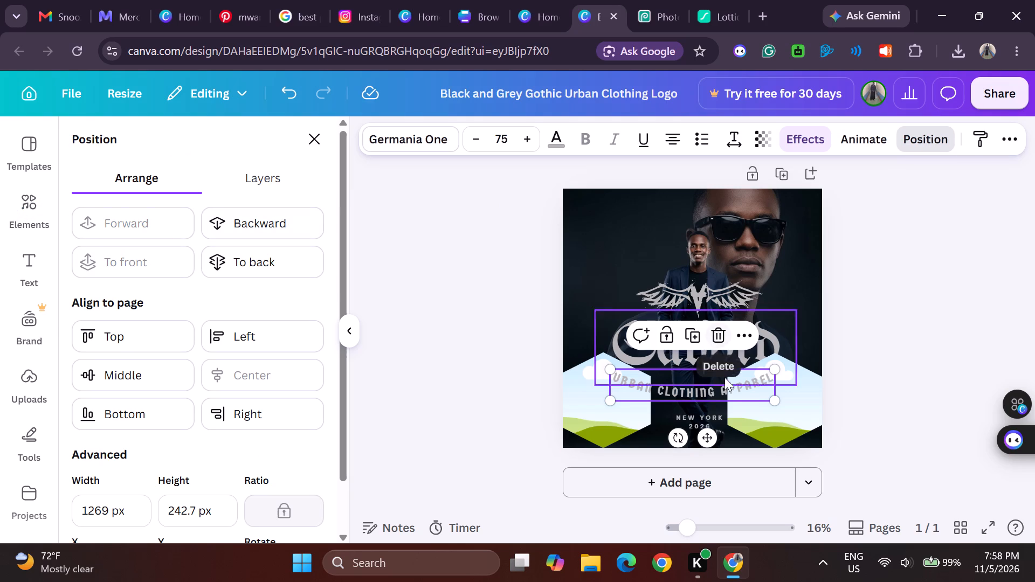
pyautogui.click(665, 331)
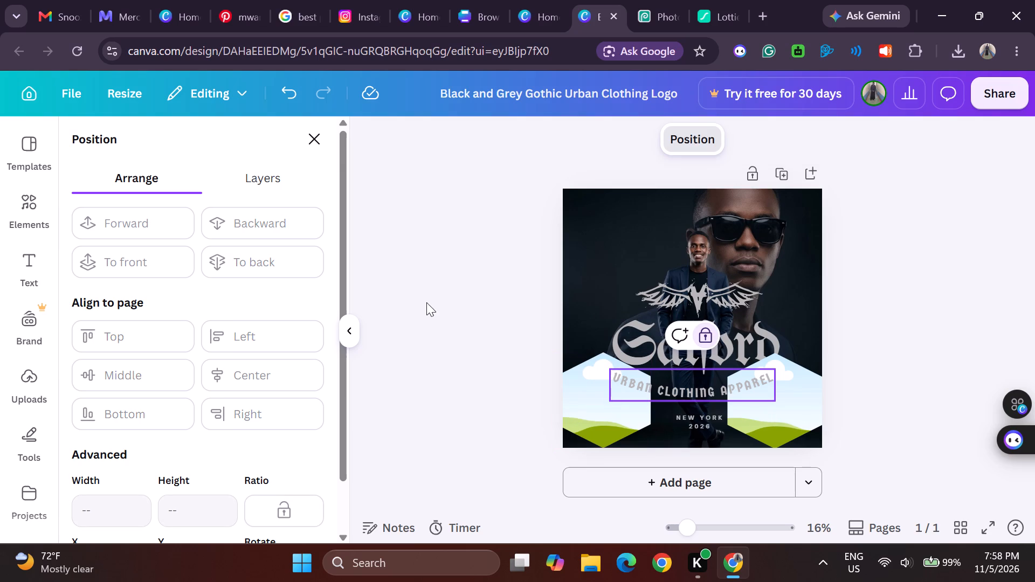
# Switch to Pinterest and search your Pins for FASHION.
pyautogui.click(245, 20)
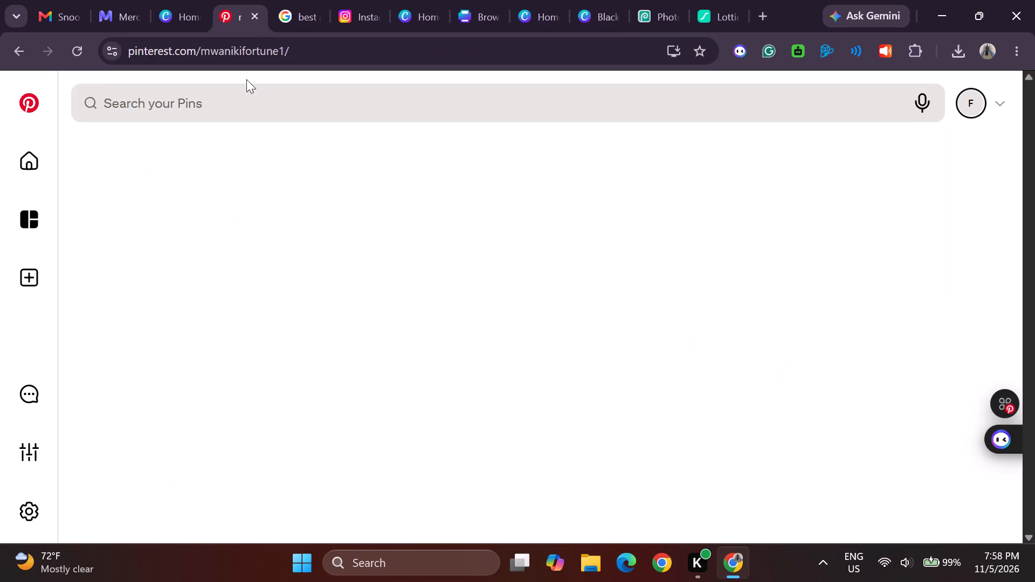
pyautogui.click(225, 103)
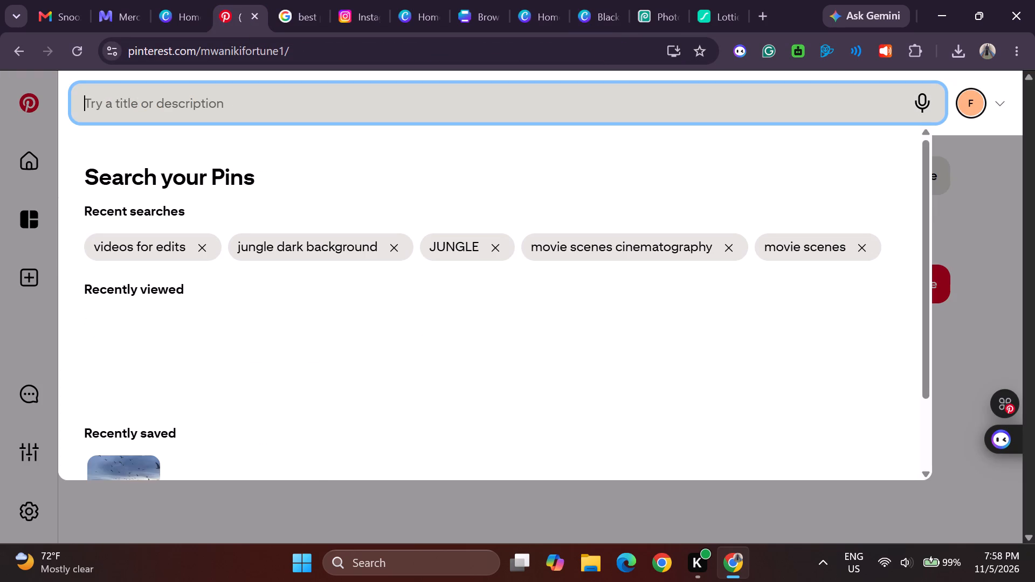
pyautogui.write('FASHION')
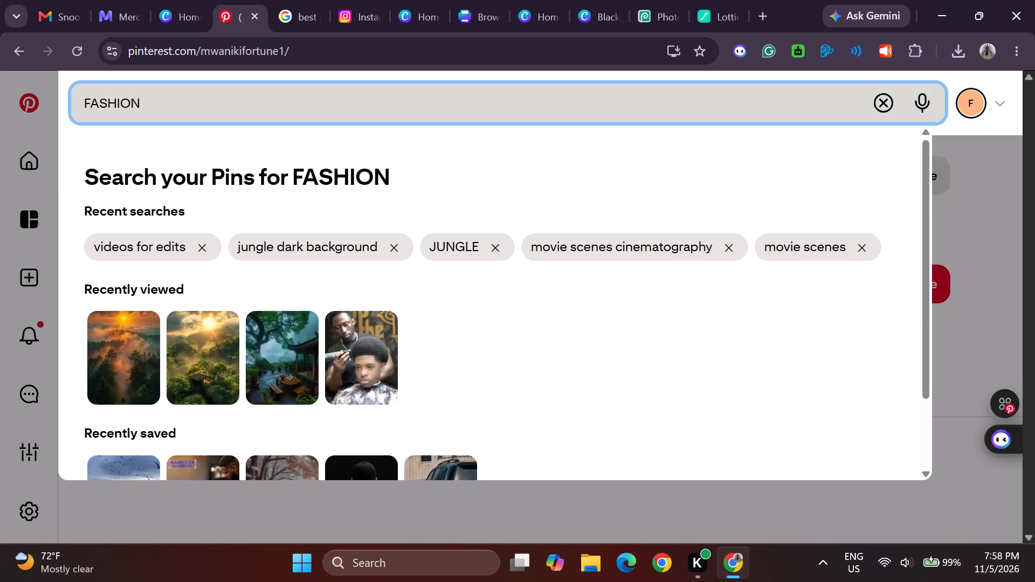
pyautogui.press('Return')
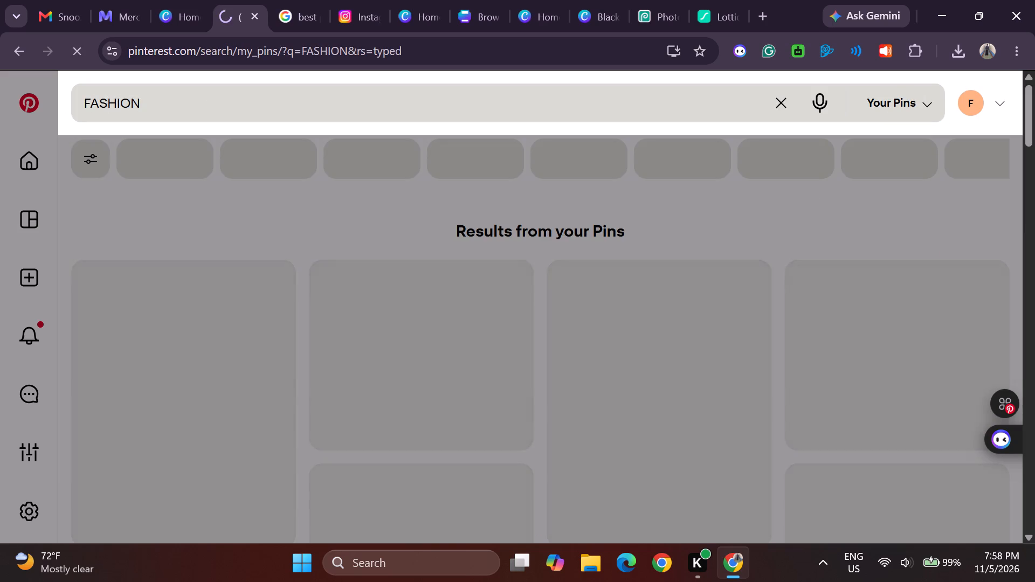
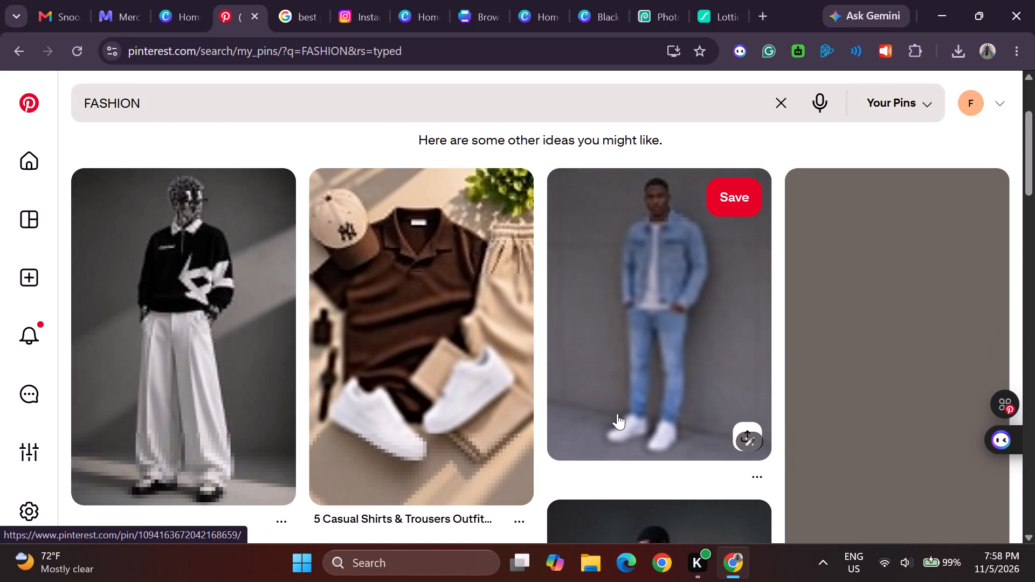
# Browse the suggested Pins for FASHION for suitable outfit photos.
pyautogui.scroll(-2, 617, 413)
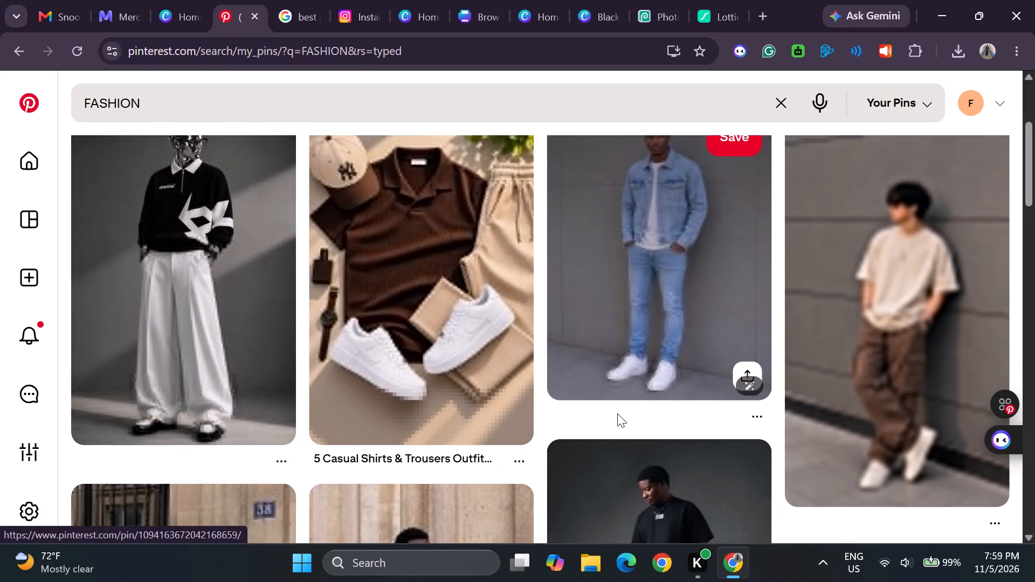
pyautogui.scroll(-3, 617, 413)
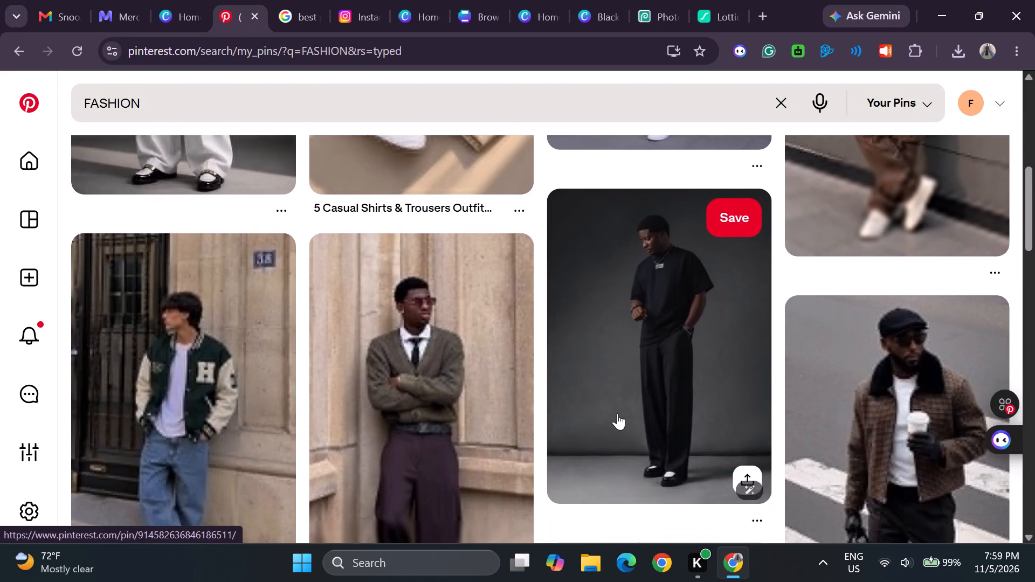
pyautogui.scroll(-3, 617, 413)
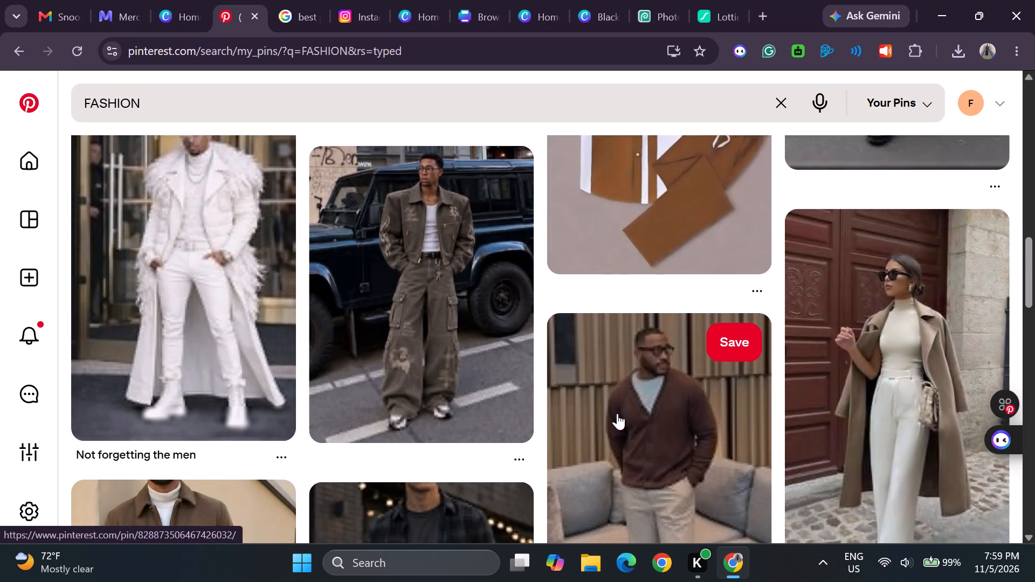
pyautogui.scroll(-2, 617, 413)
pyautogui.hscroll(-1, 617, 413)
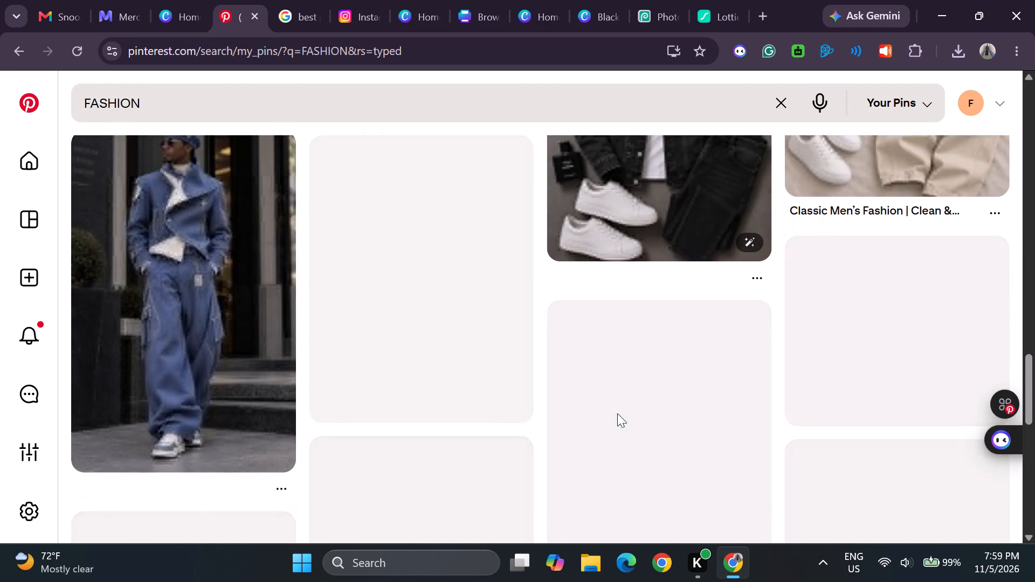
pyautogui.hscroll(-1, 617, 413)
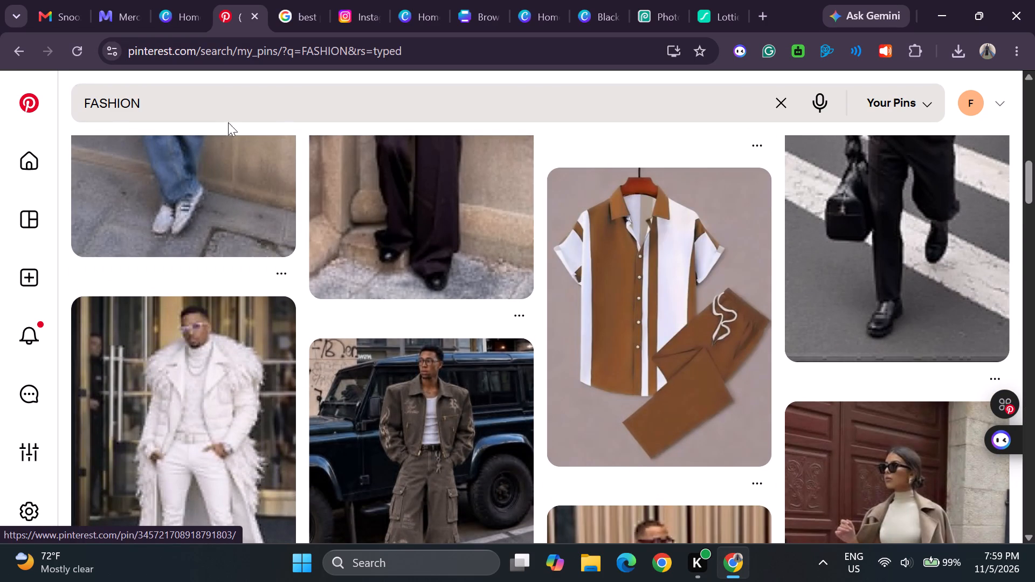
# Refine the Pins search to FASHION MEN DARK WEAR.
pyautogui.click(232, 105)
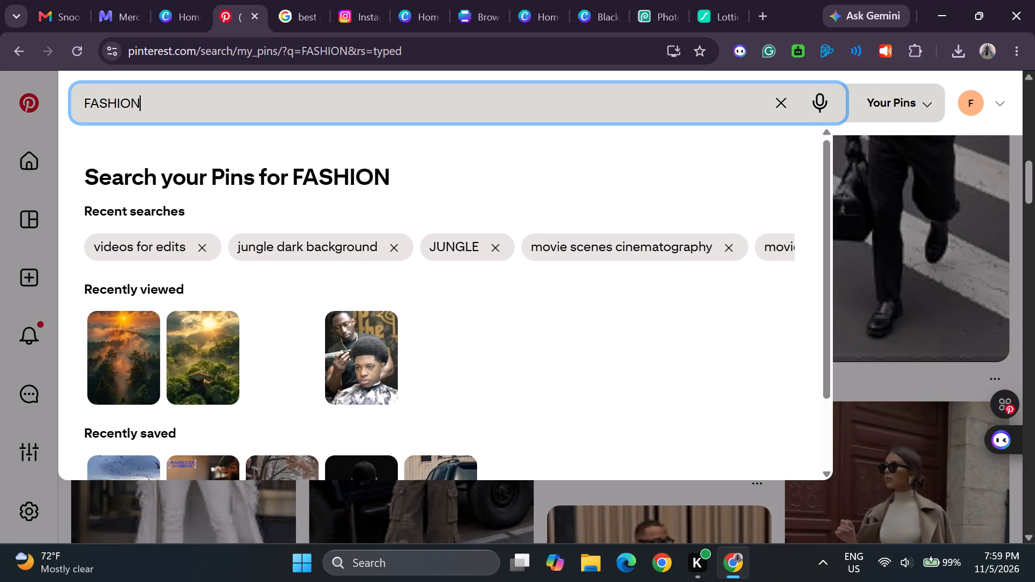
pyautogui.press('space')
pyautogui.write('MEN')
pyautogui.press('space')
pyautogui.write('DARK WEAR')
pyautogui.press('Return')
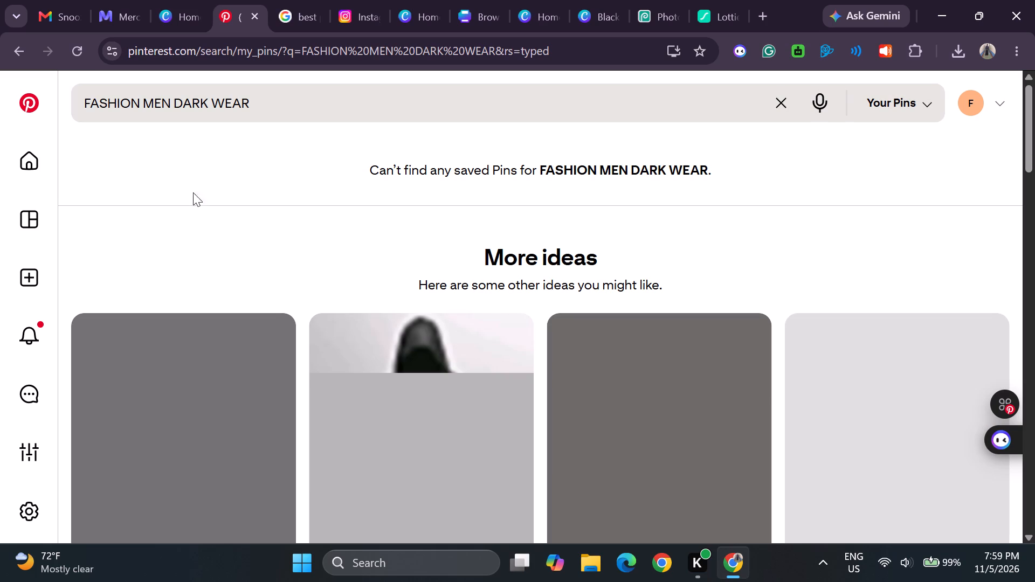
# Examine the suggested Pins for FASHION MEN DARK WEAR for images that suit the logo's hexagon frames.
pyautogui.scroll(-1, 262, 252)
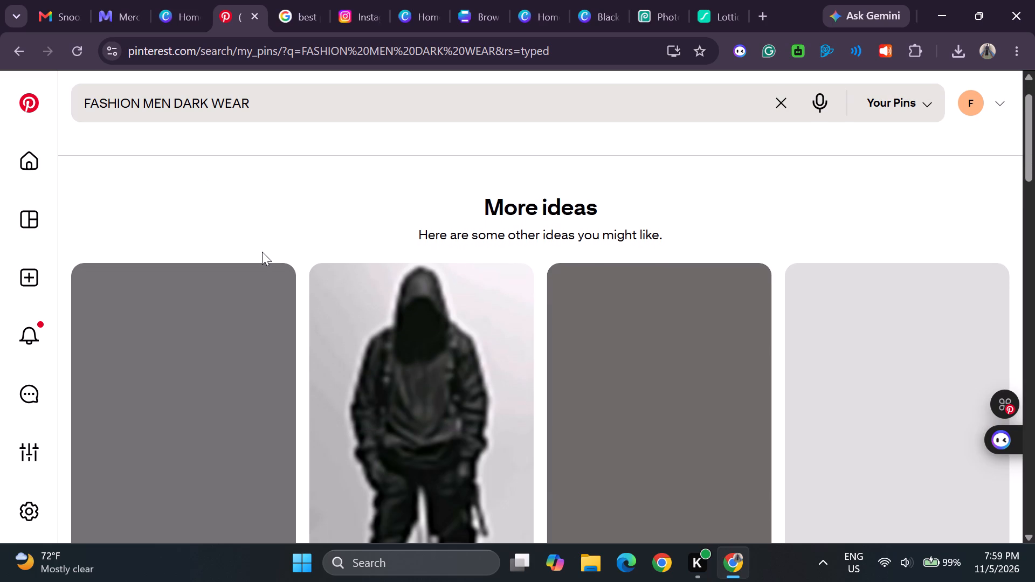
pyautogui.scroll(-2, 262, 252)
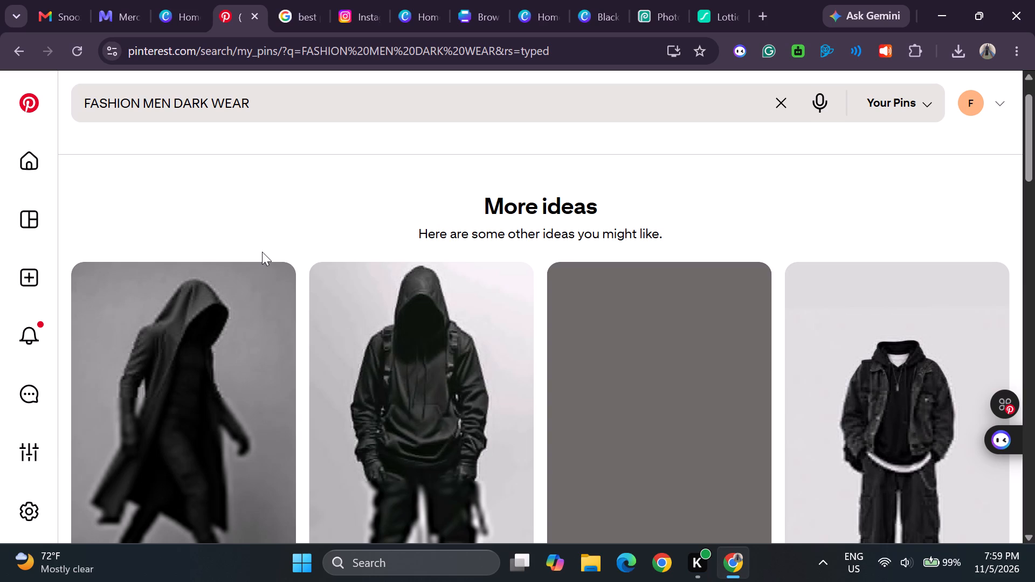
pyautogui.scroll(-1, 262, 252)
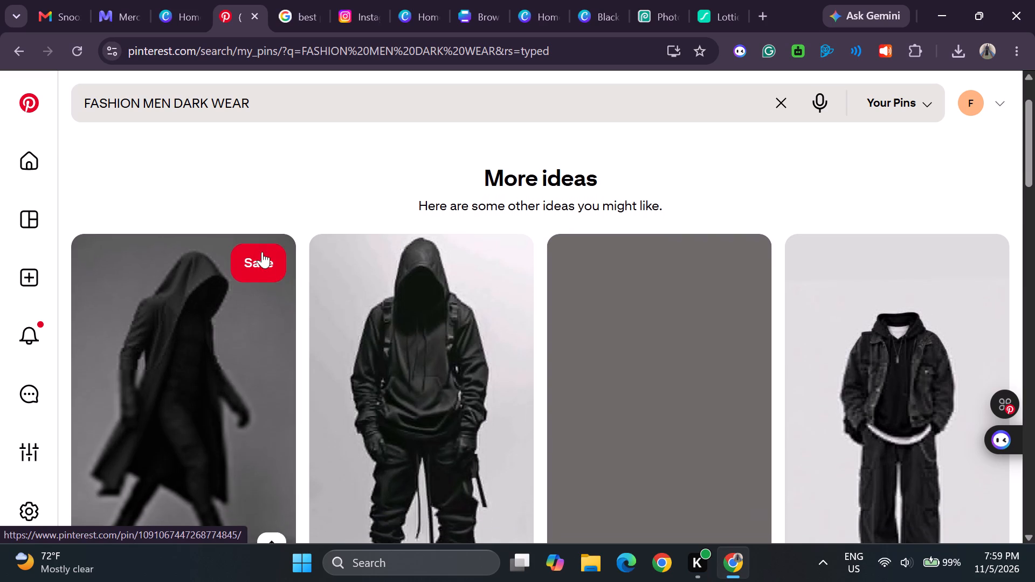
pyautogui.scroll(-2, 262, 252)
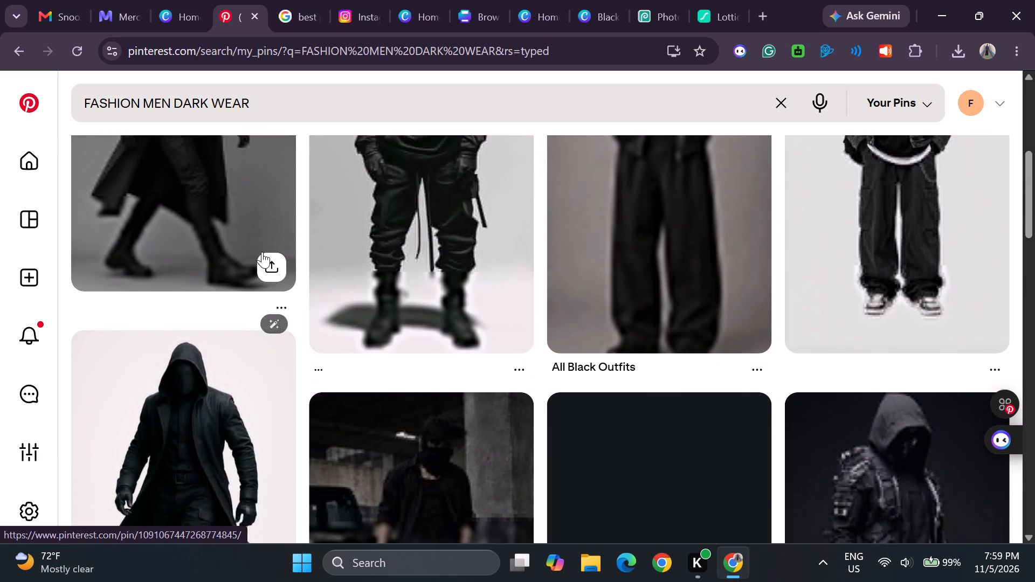
pyautogui.scroll(-1, 262, 252)
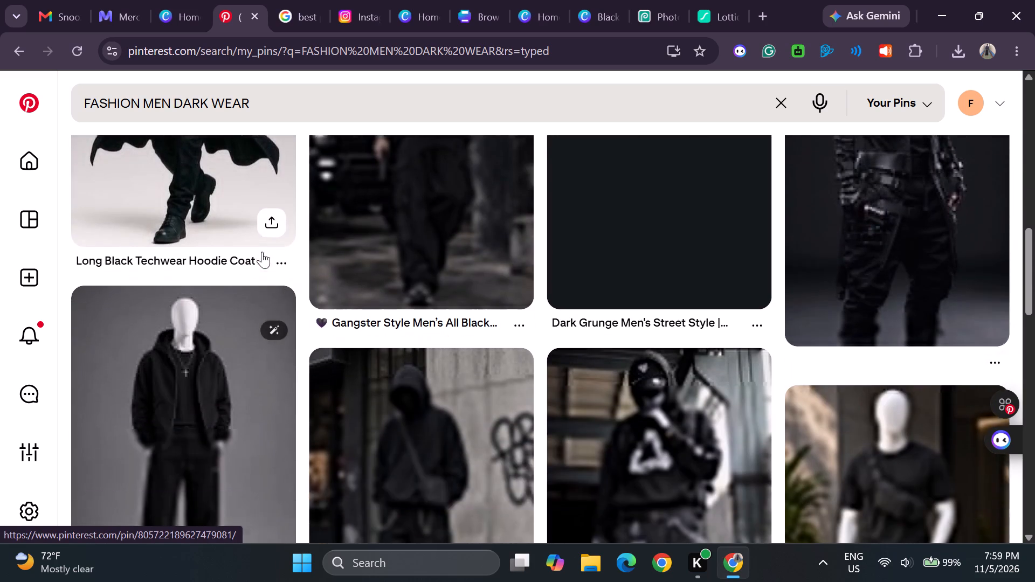
pyautogui.scroll(-1, 262, 252)
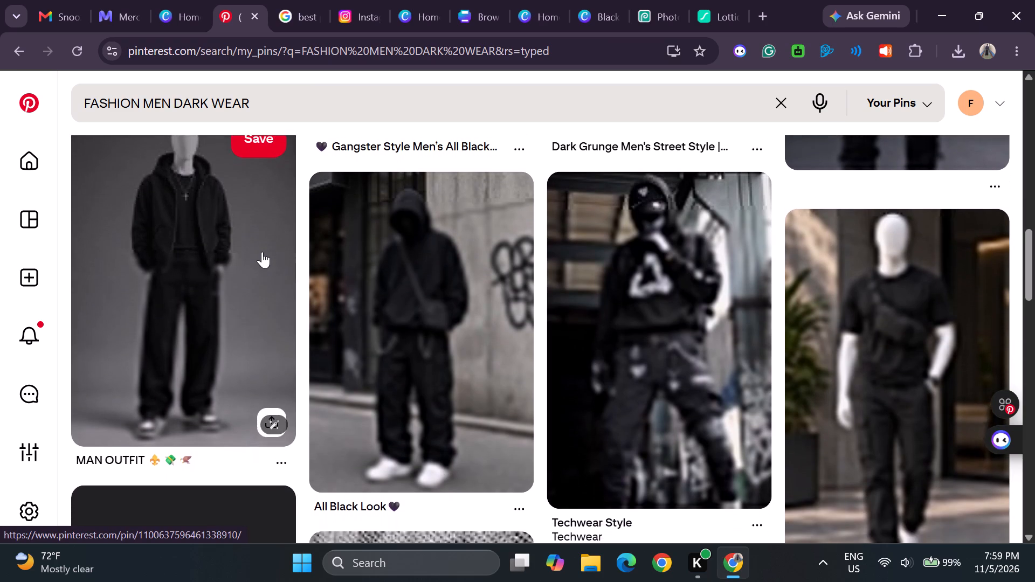
pyautogui.scroll(-1, 262, 252)
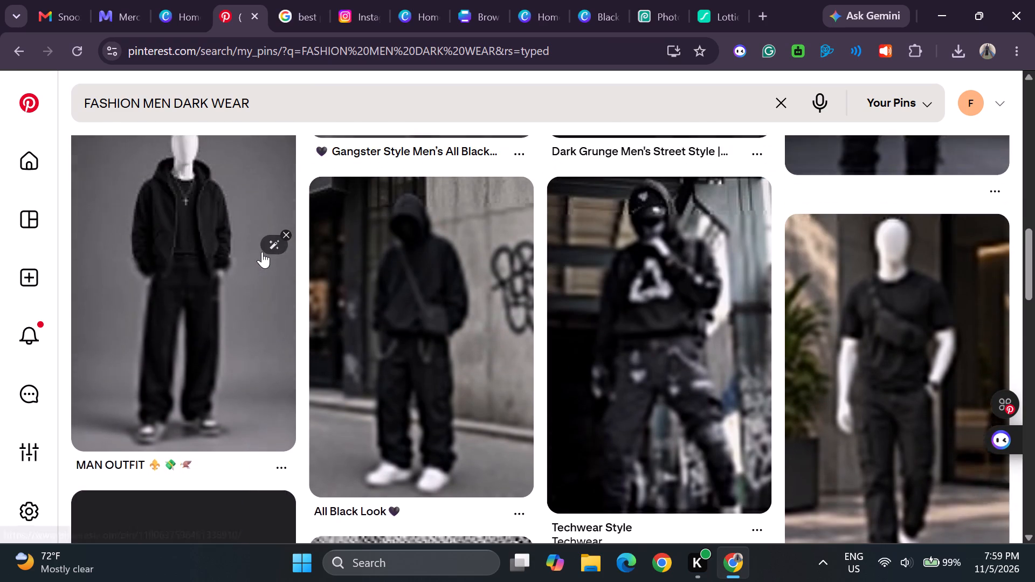
pyautogui.scroll(-1, 262, 252)
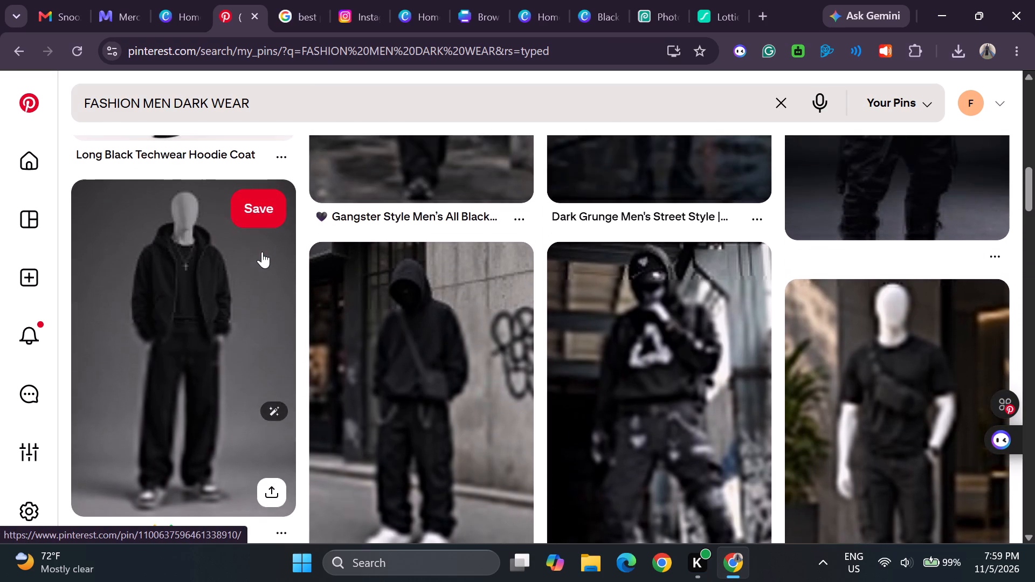
pyautogui.scroll(-1, 262, 252)
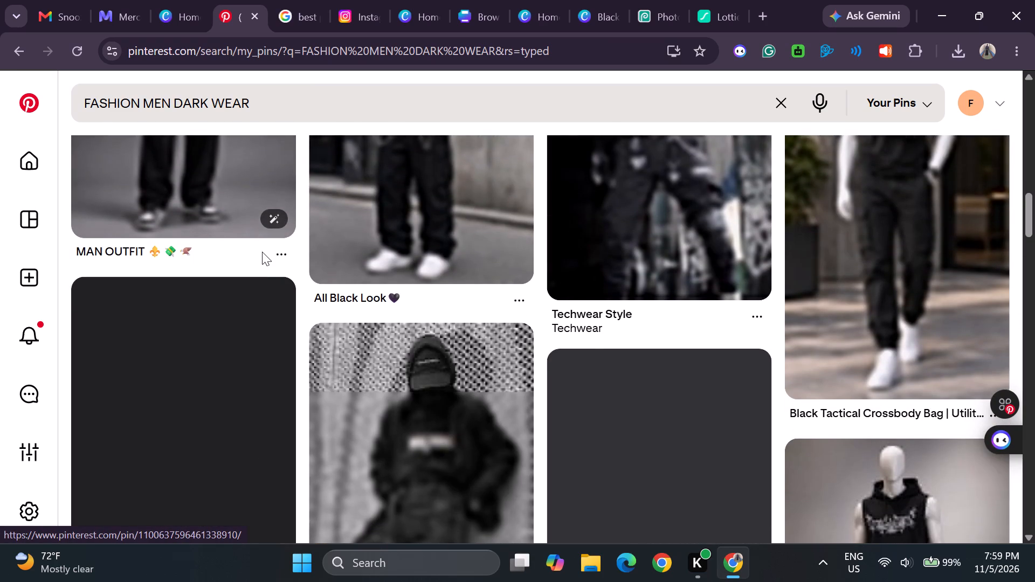
pyautogui.scroll(-1, 262, 252)
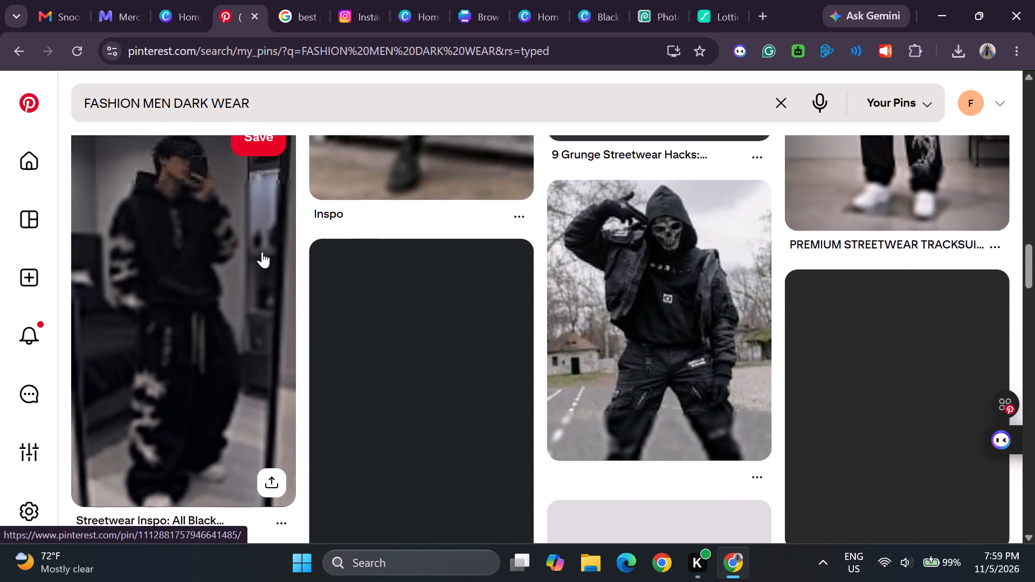
pyautogui.scroll(-2, 262, 252)
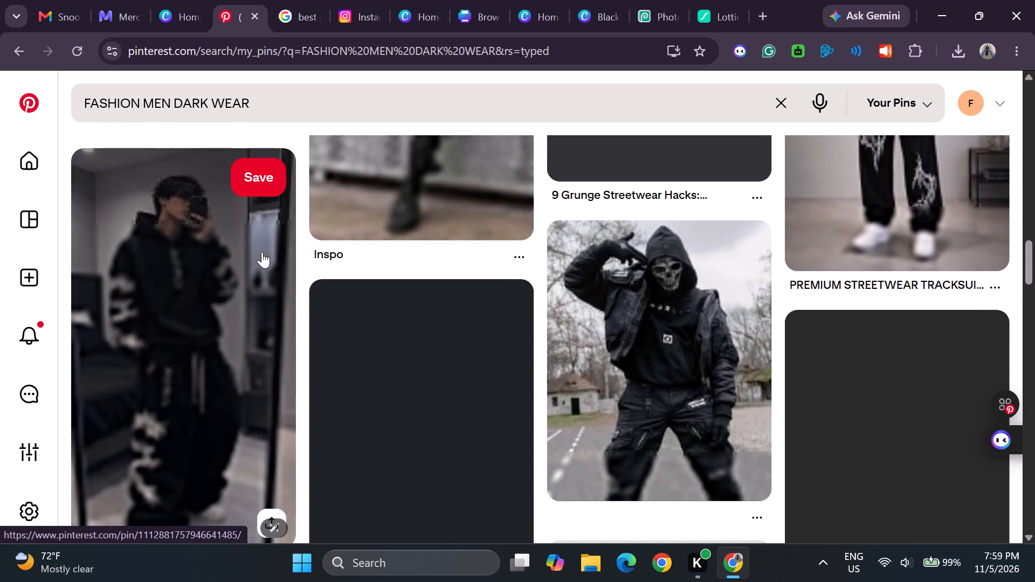
pyautogui.scroll(-1, 262, 252)
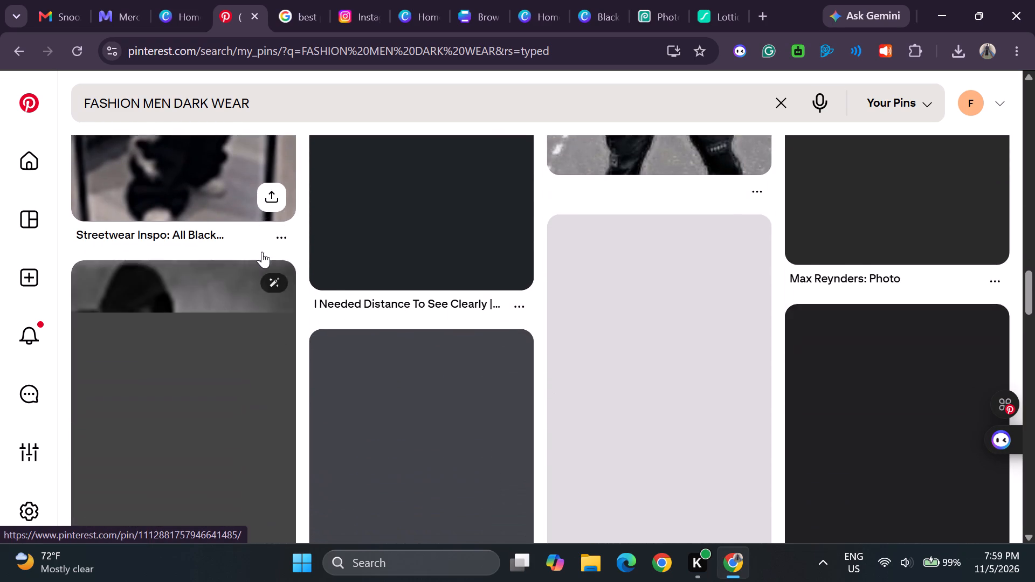
pyautogui.scroll(2, 262, 252)
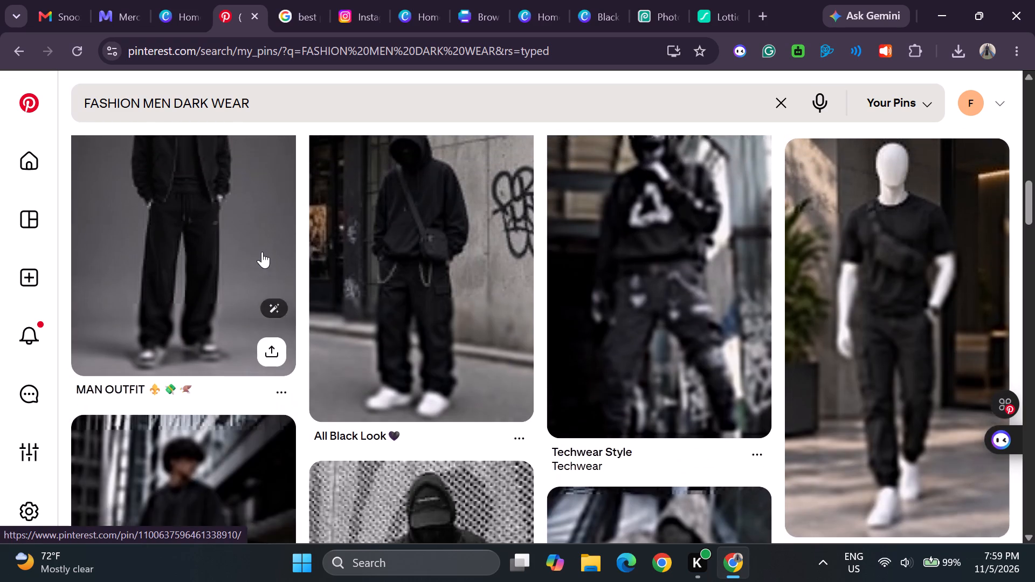
pyautogui.scroll(1, 262, 252)
# Extend the search query and search your Pins for "FASHION MEN DARK WEAR- balck africanmen suits".
pyautogui.click(271, 93)
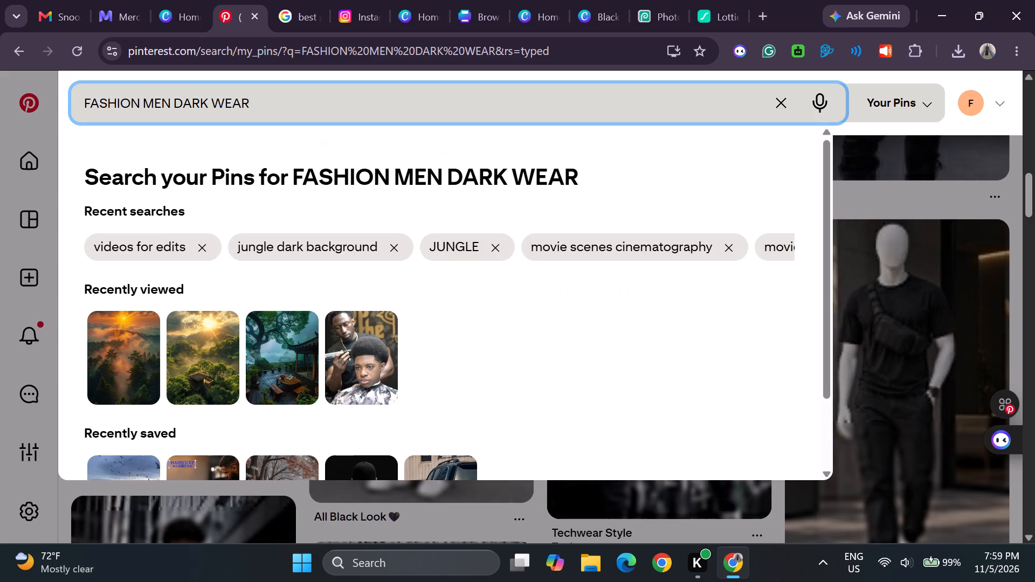
pyautogui.click(271, 93)
pyautogui.press('-')
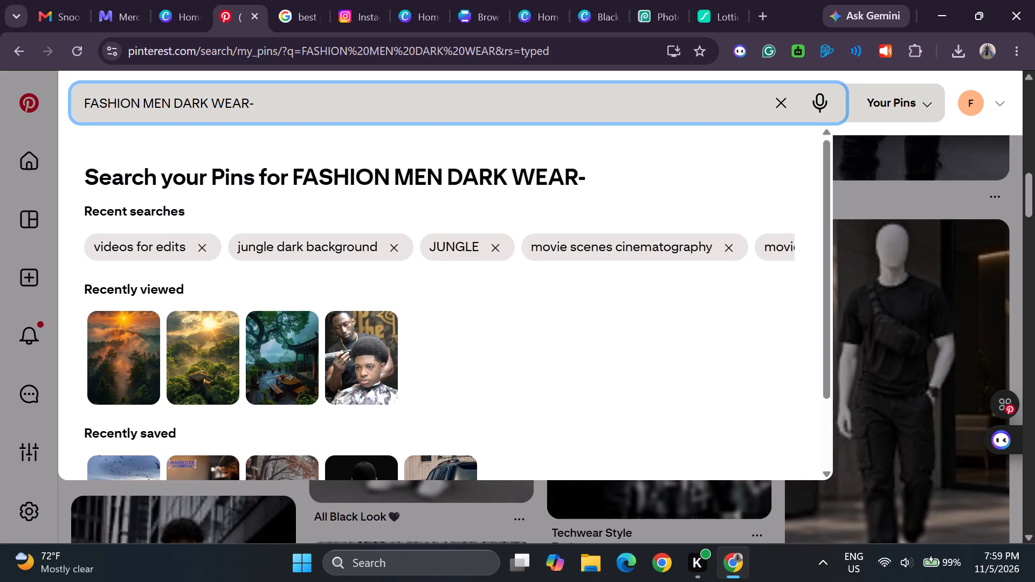
pyautogui.press('space')
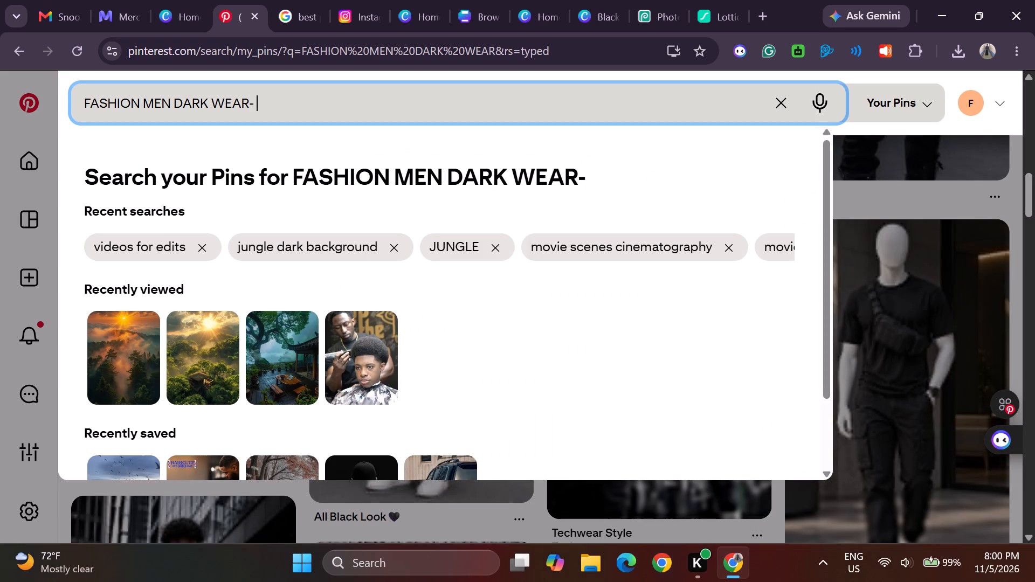
pyautogui.write('FARK')
pyautogui.press('space')
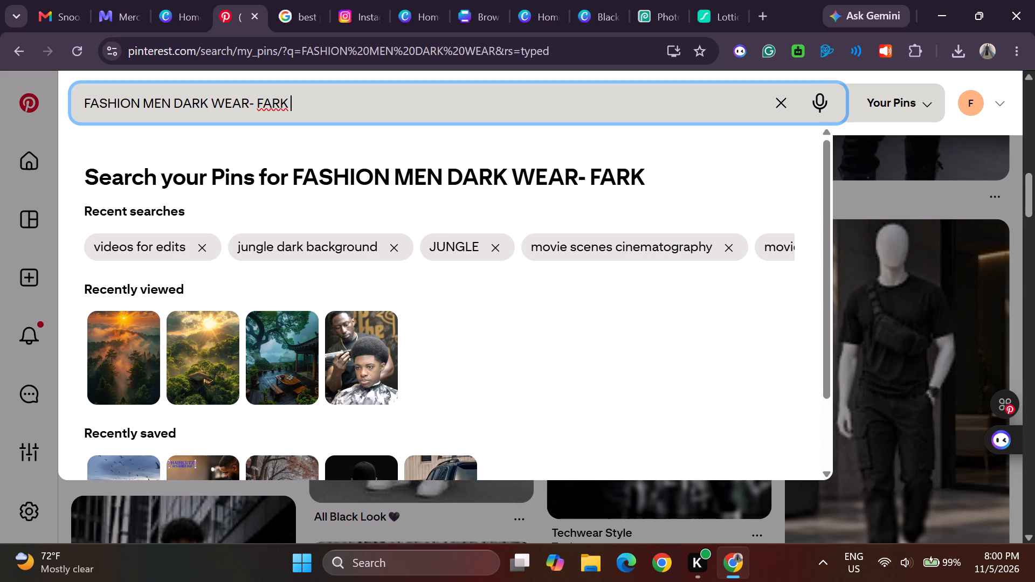
pyautogui.press('BackSpace')
pyautogui.press('BackSpace')
pyautogui.press('BackSpace')
pyautogui.press('BackSpace')
pyautogui.press('BackSpace')
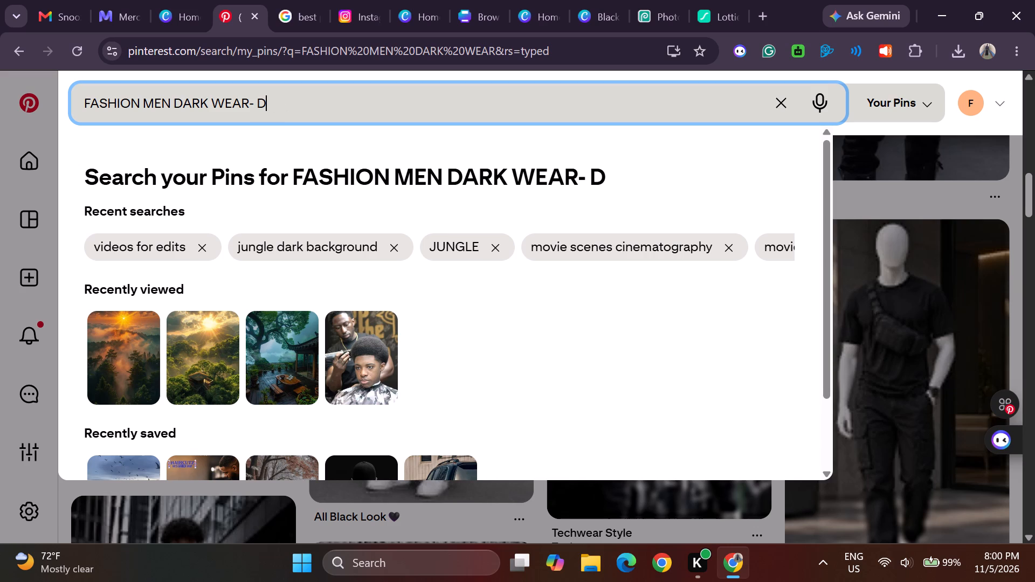
pyautogui.write('rk')
pyautogui.press('BackSpace')
pyautogui.press('BackSpace')
pyautogui.write('ark men')
pyautogui.press('space')
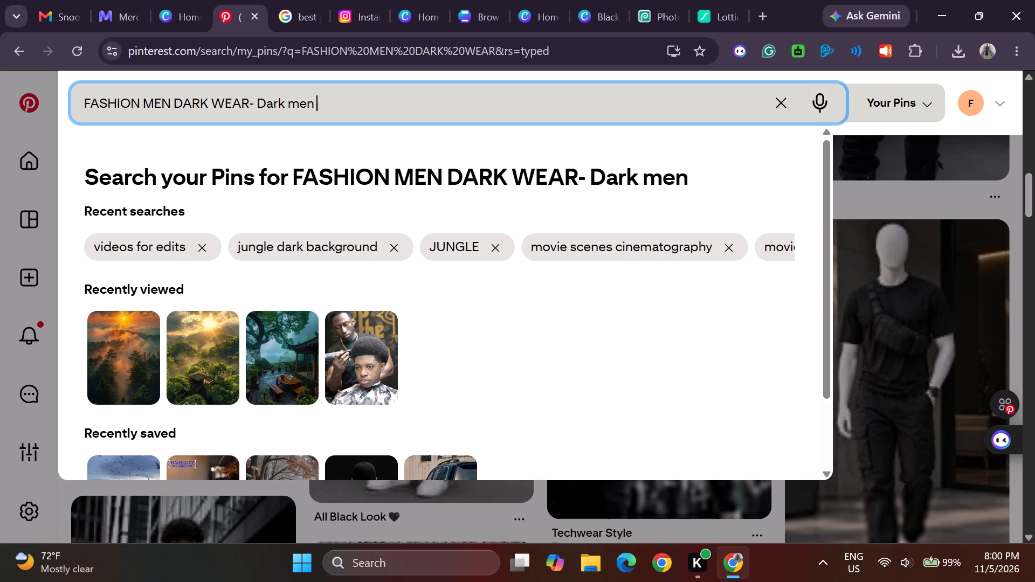
pyautogui.write('suits')
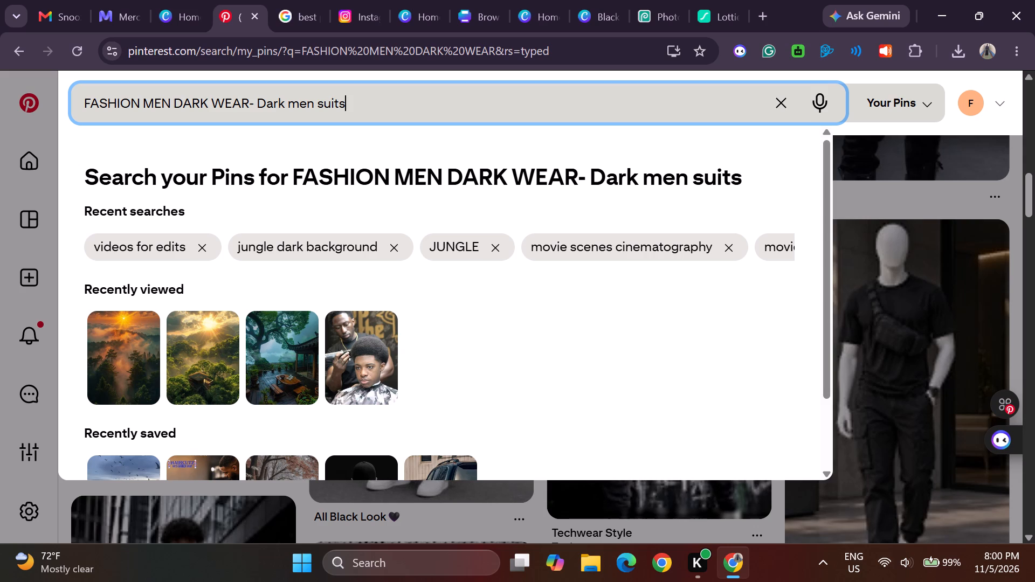
pyautogui.click(287, 101)
pyautogui.press('BackSpace')
pyautogui.press('BackSpace')
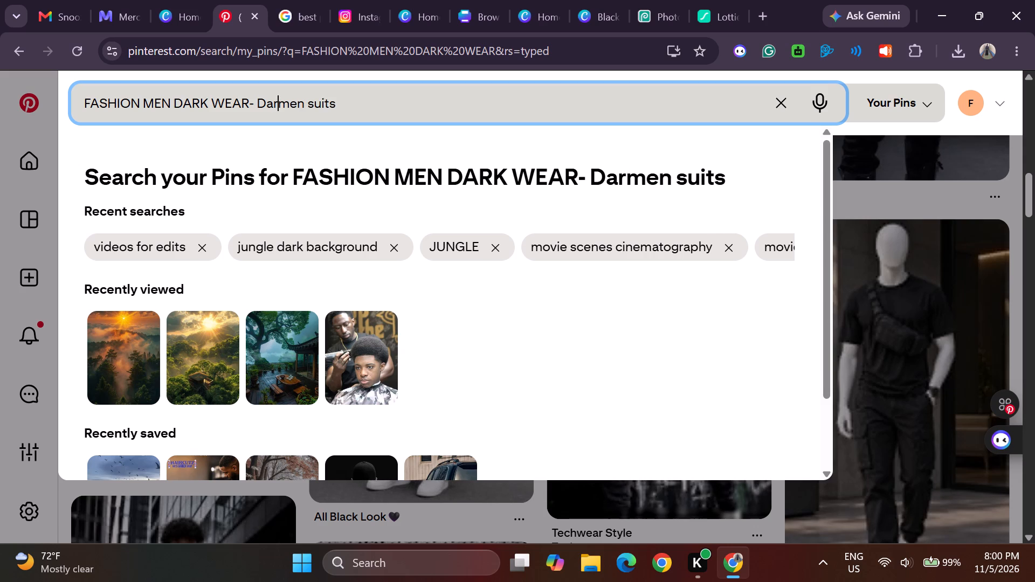
pyautogui.press('BackSpace')
pyautogui.press('BackSpace')
pyautogui.press('BackSpace')
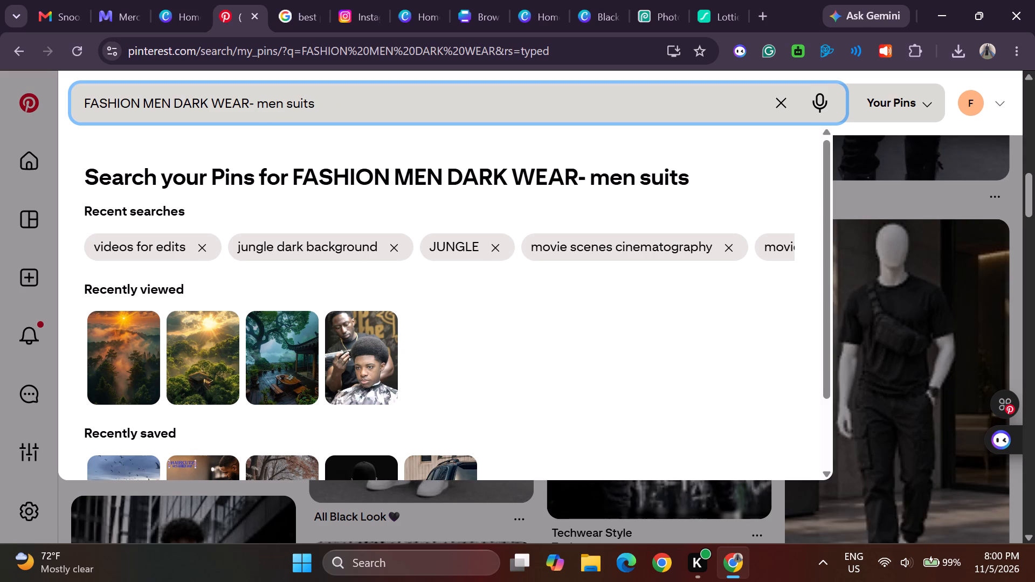
pyautogui.press('b')
pyautogui.write('alck african')
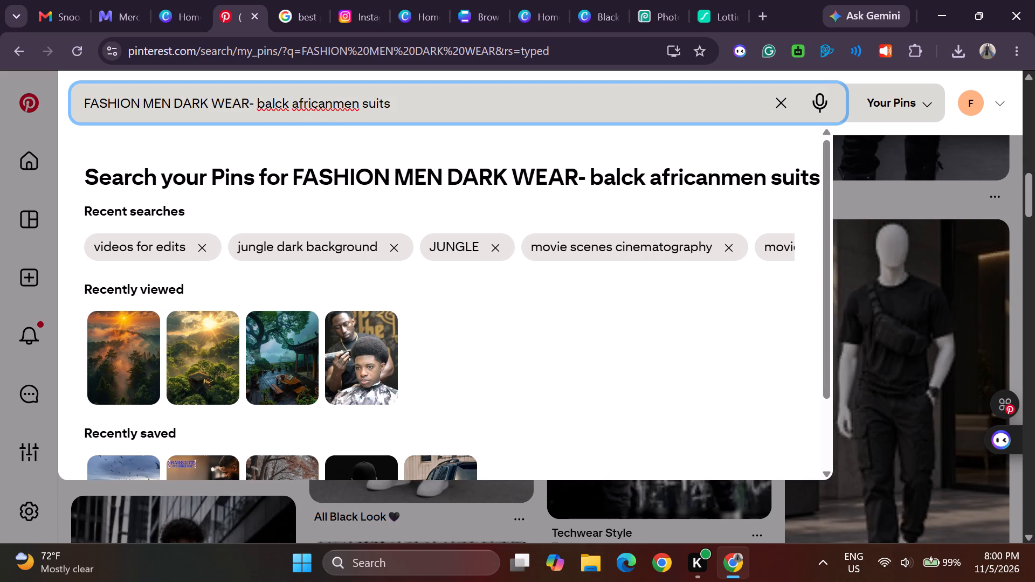
pyautogui.press('Return')
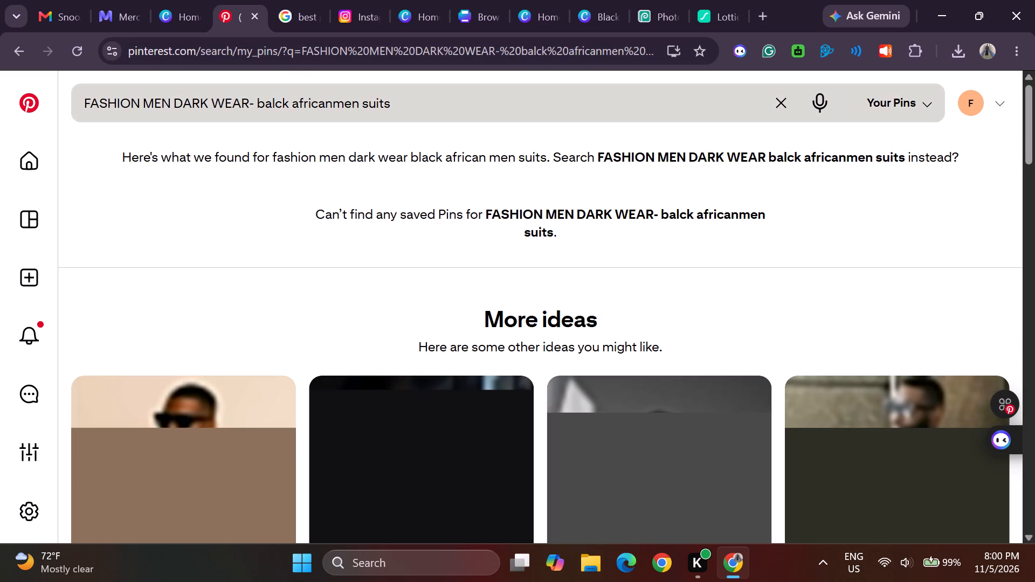
# Correct the misspelled word in the Pins query and search for "FASHION MEN DARK WEAR- black africanmen suits".
pyautogui.press('BackSpace')
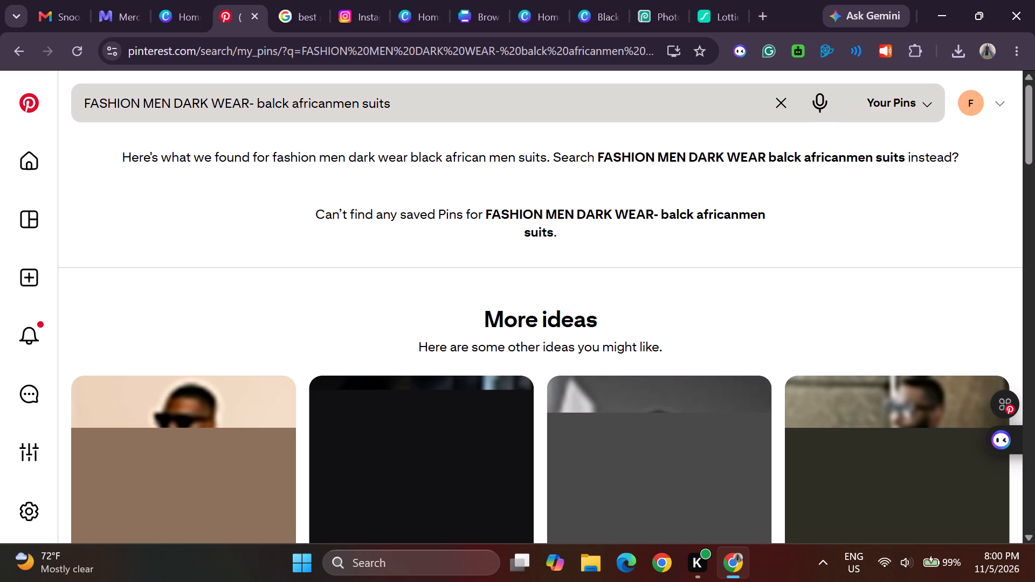
pyautogui.click(274, 100)
pyautogui.press('BackSpace')
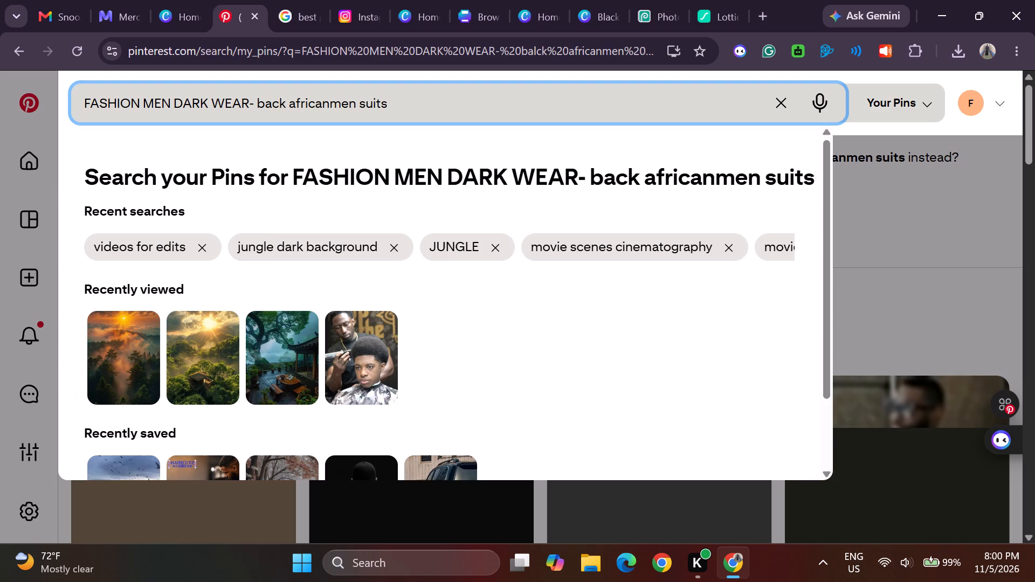
pyautogui.press('BackSpace')
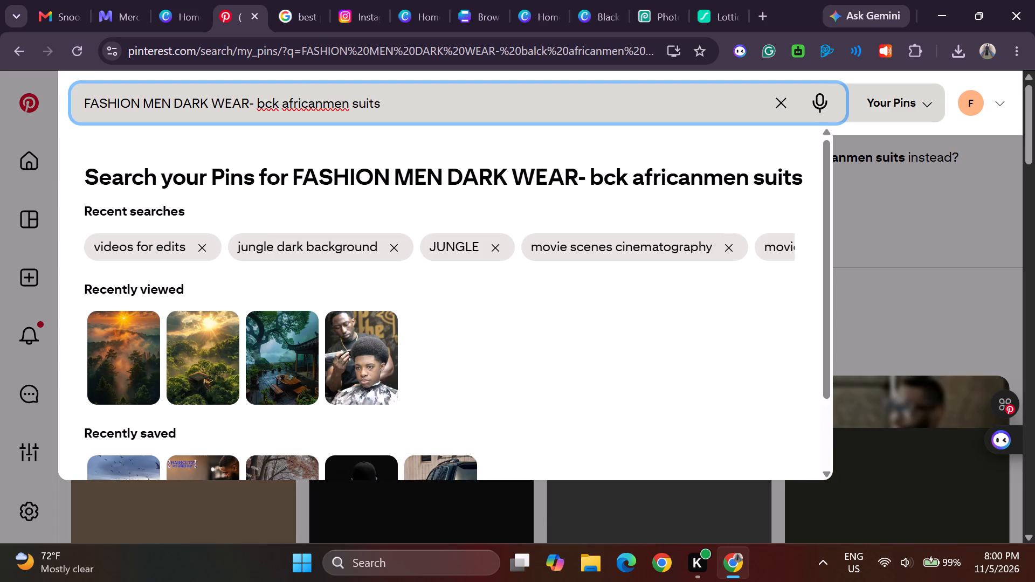
pyautogui.press('l')
pyautogui.press('a')
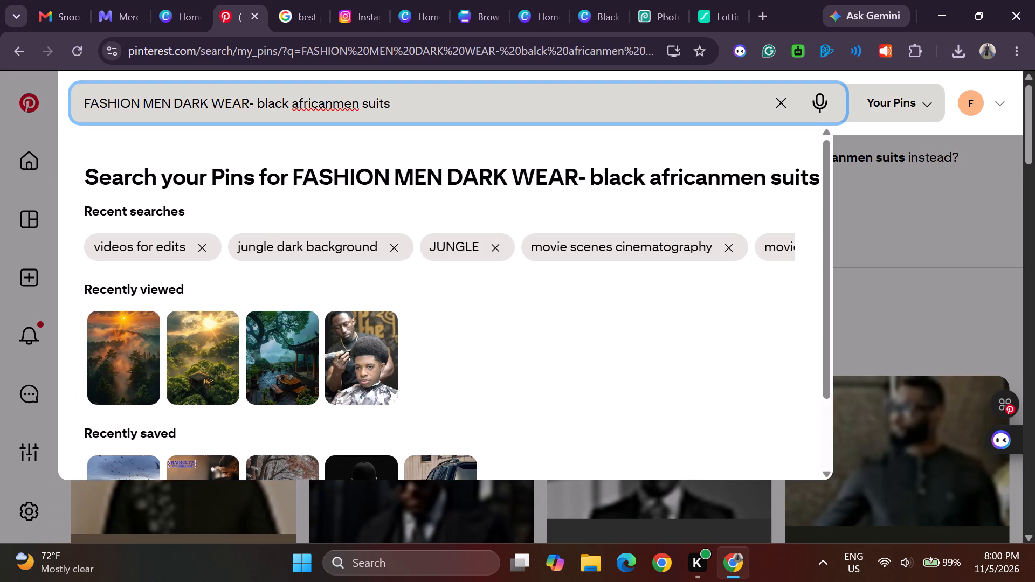
pyautogui.press('Return')
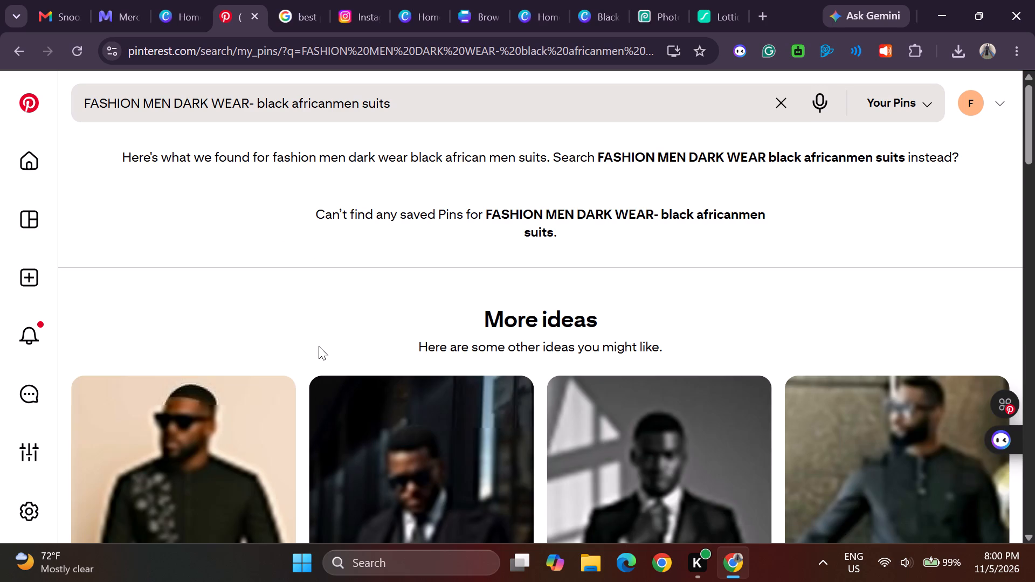
# Download the Pin image of the man in sunglasses, pinstripe suit and dark overcoat adjusting his cuff, and return to the results.
pyautogui.scroll(-2, 346, 418)
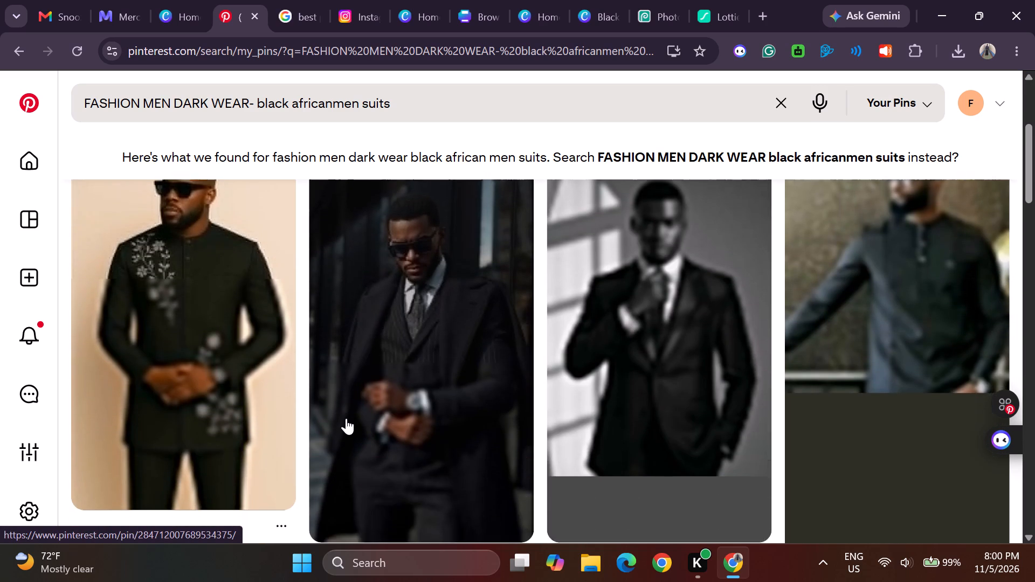
pyautogui.scroll(-2, 346, 418)
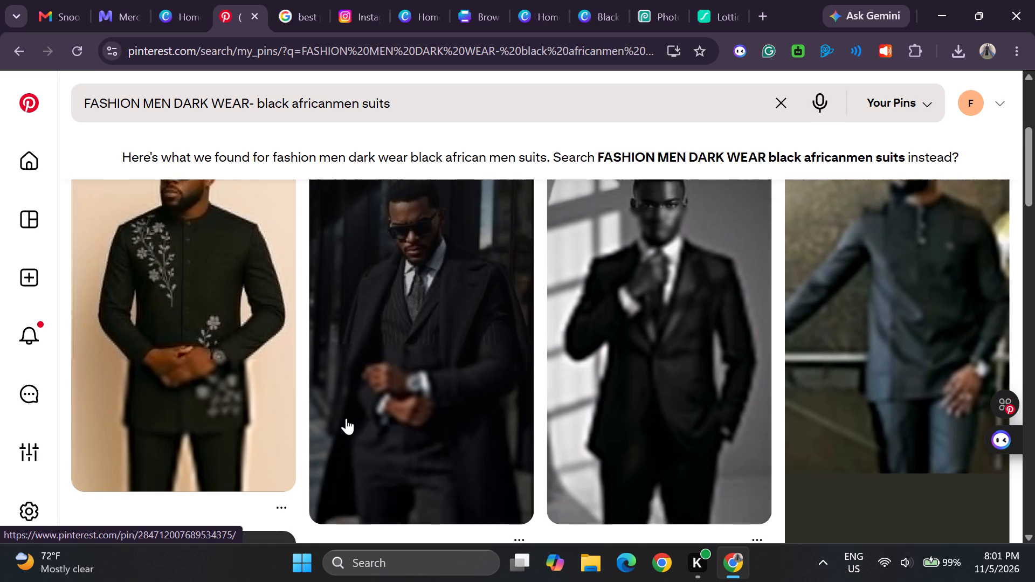
pyautogui.scroll(-2, 346, 418)
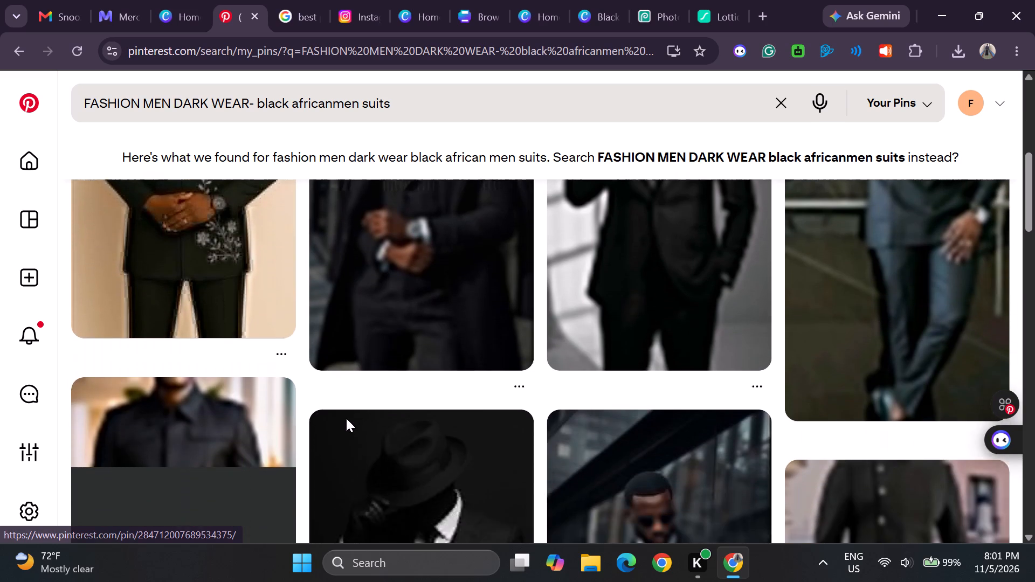
pyautogui.scroll(-1, 346, 418)
pyautogui.scroll(1, 346, 418)
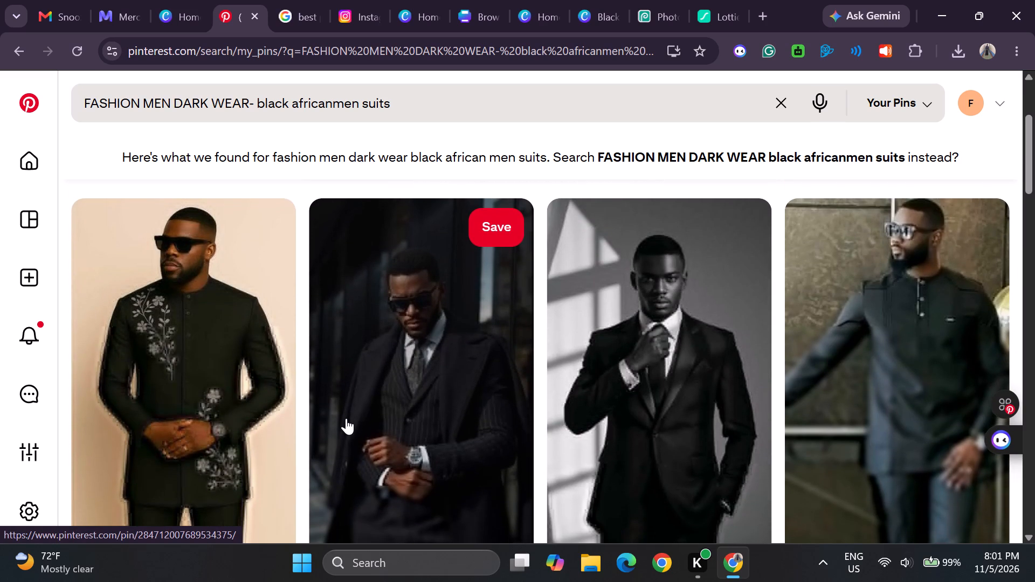
pyautogui.scroll(-1, 346, 418)
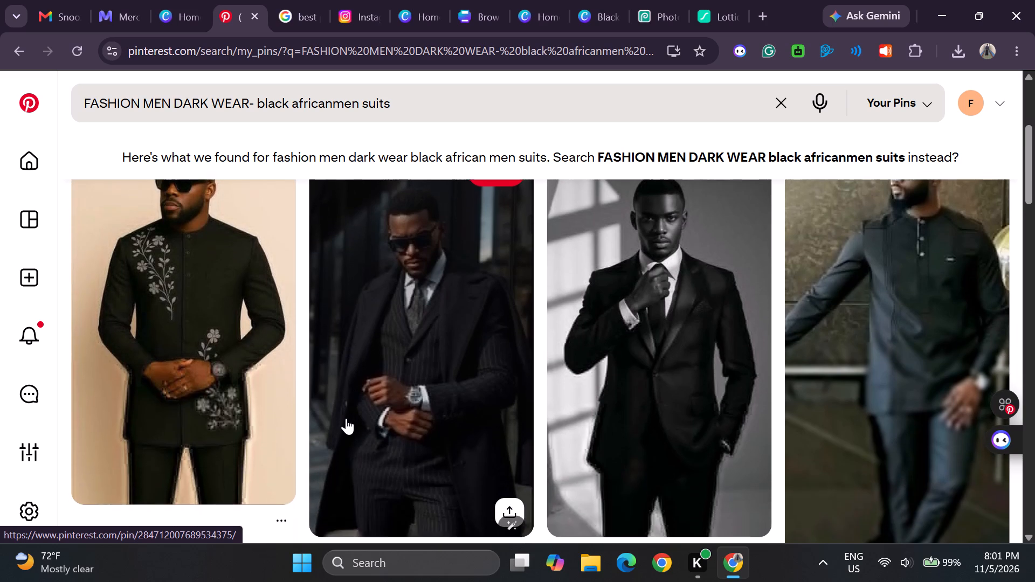
pyautogui.scroll(-2, 346, 418)
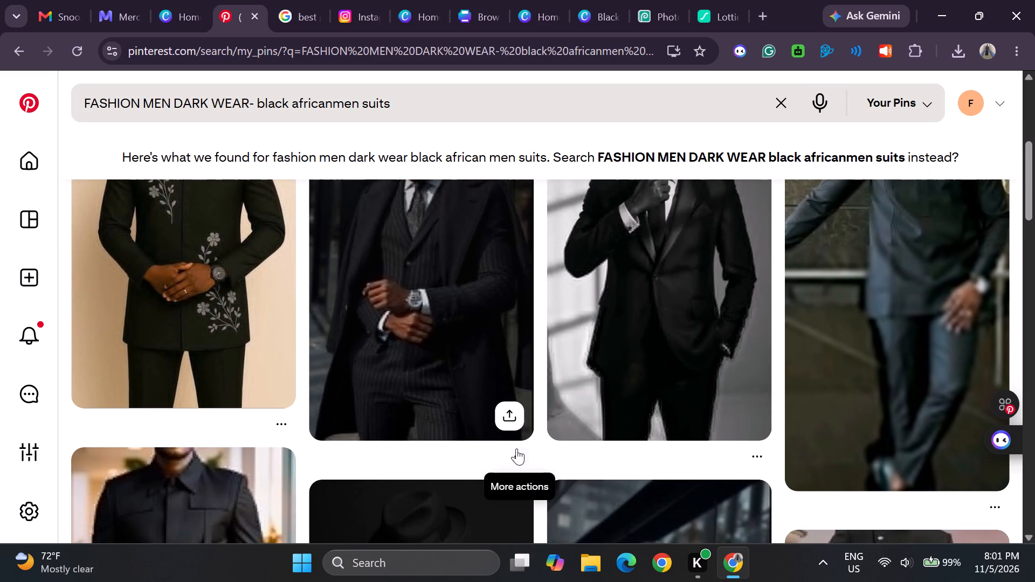
pyautogui.click(516, 448)
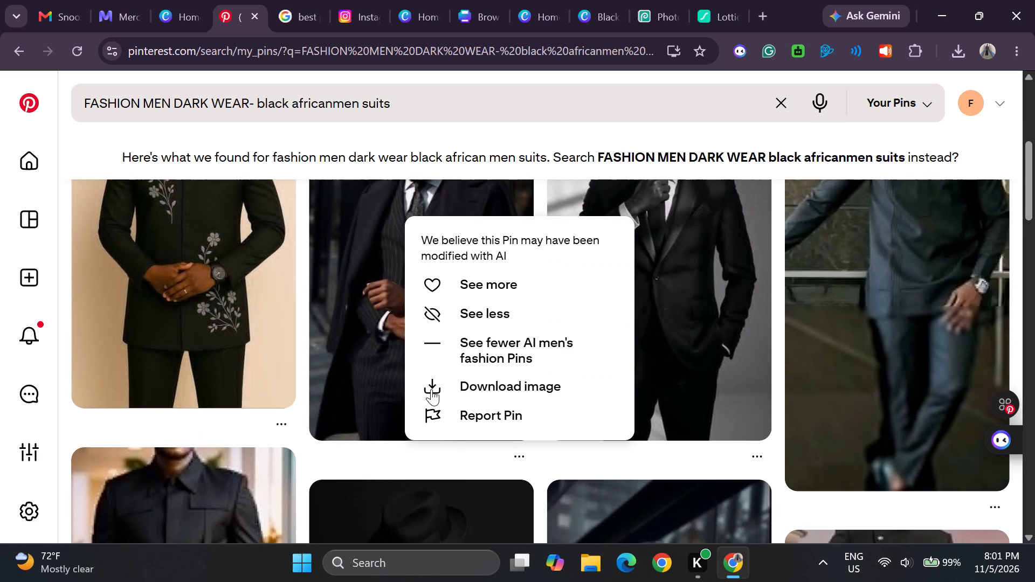
pyautogui.click(430, 387)
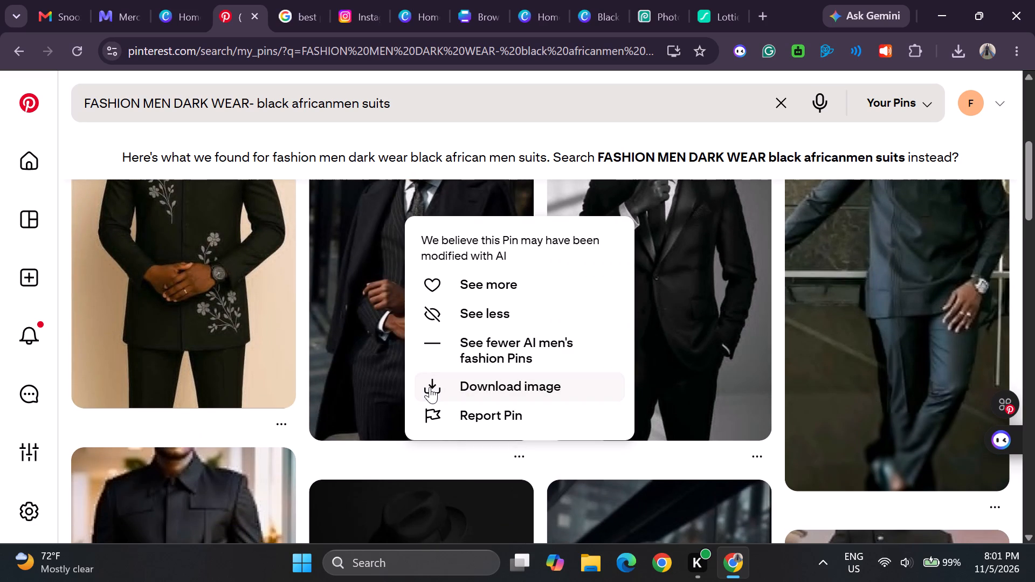
pyautogui.click(430, 385)
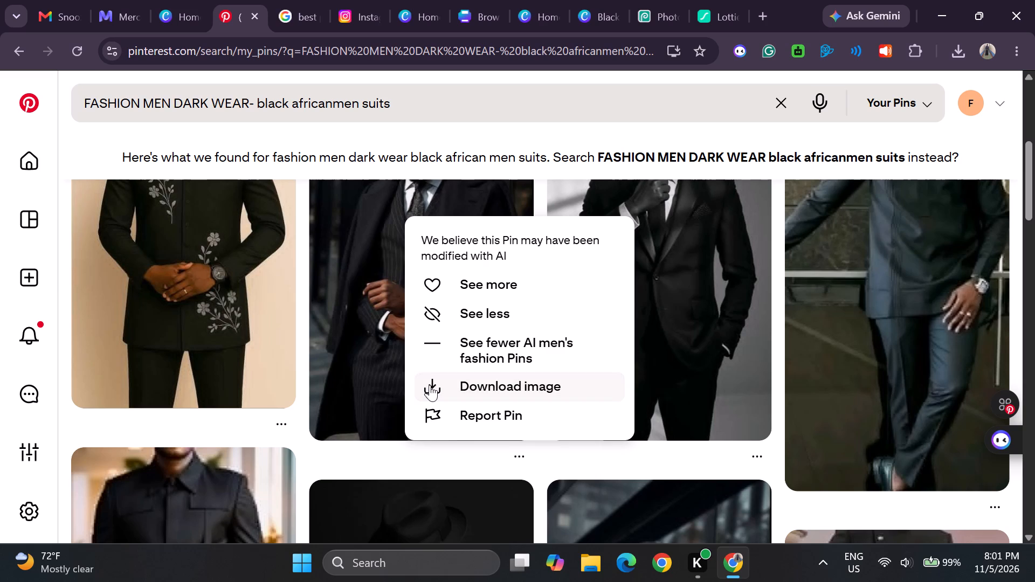
pyautogui.click(430, 385)
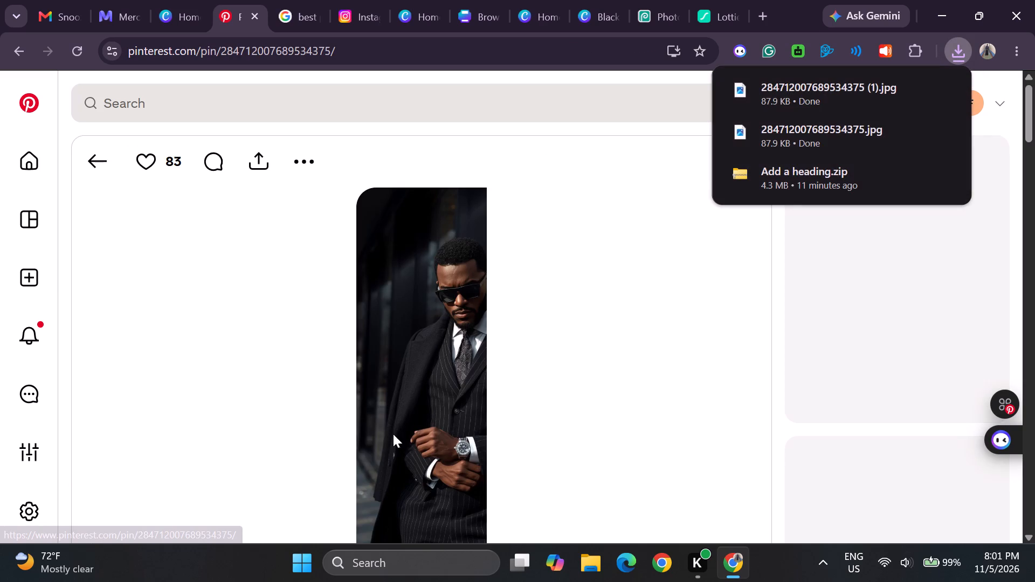
pyautogui.click(104, 157)
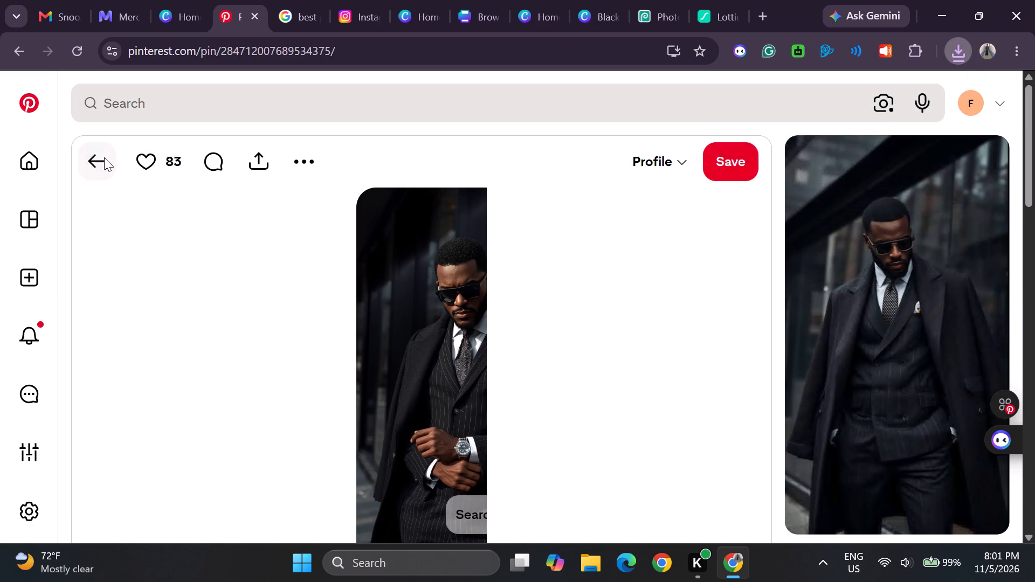
# Download the black-and-white Pin image of the man in a black suit holding his tie.
pyautogui.scroll(-1, 515, 342)
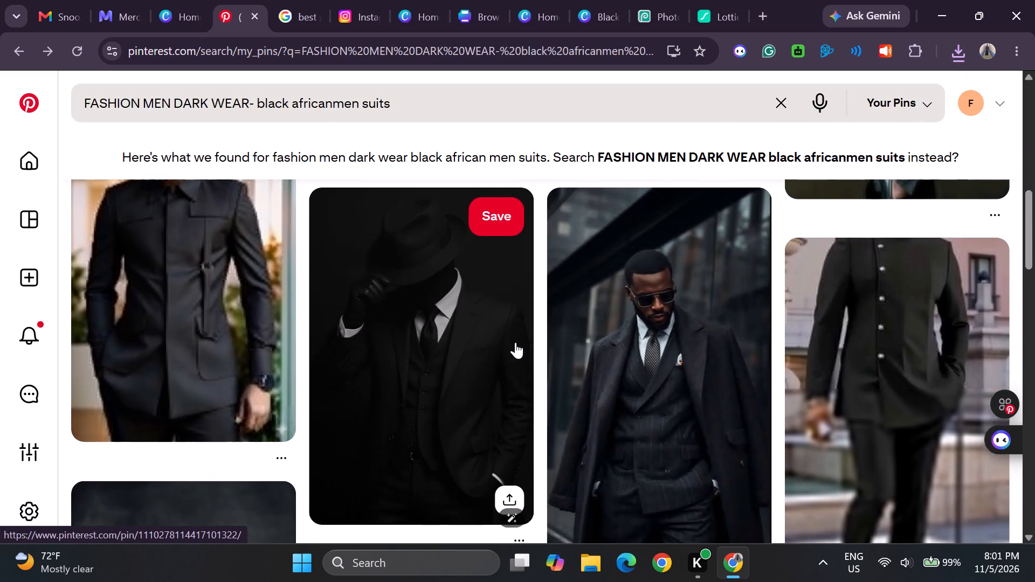
pyautogui.scroll(-1, 515, 342)
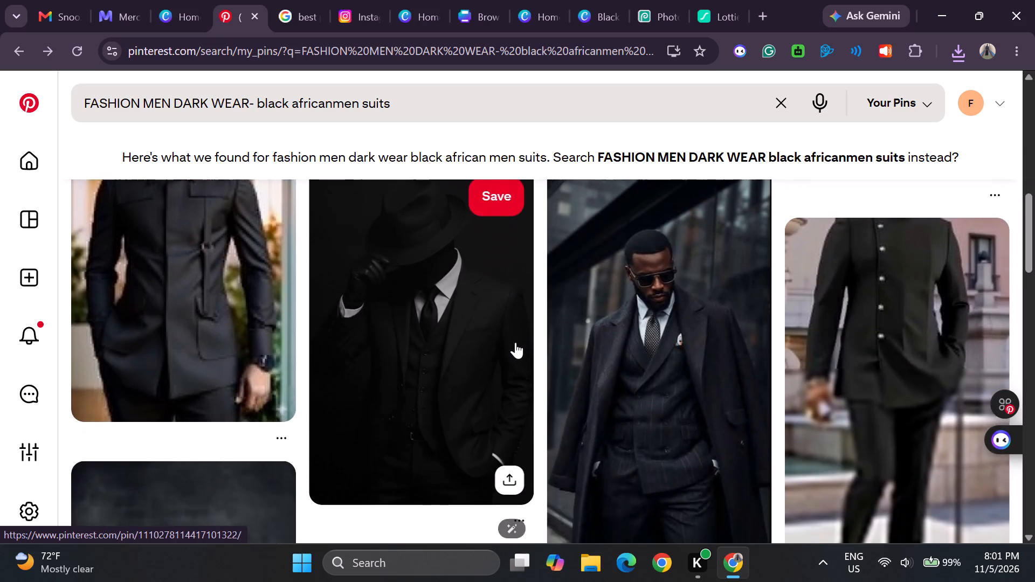
pyautogui.scroll(-1, 515, 342)
pyautogui.scroll(1, 515, 342)
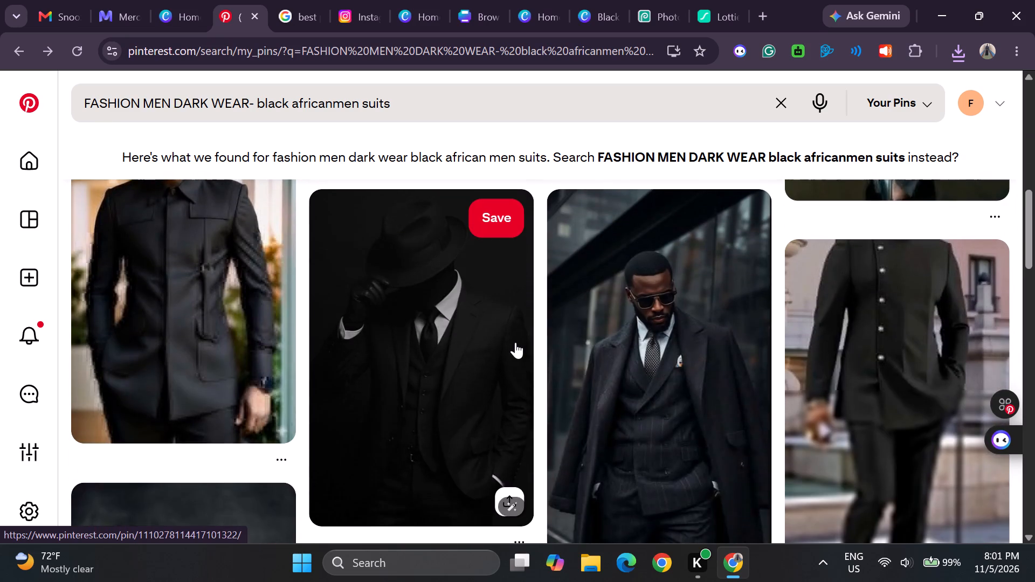
pyautogui.scroll(1, 515, 342)
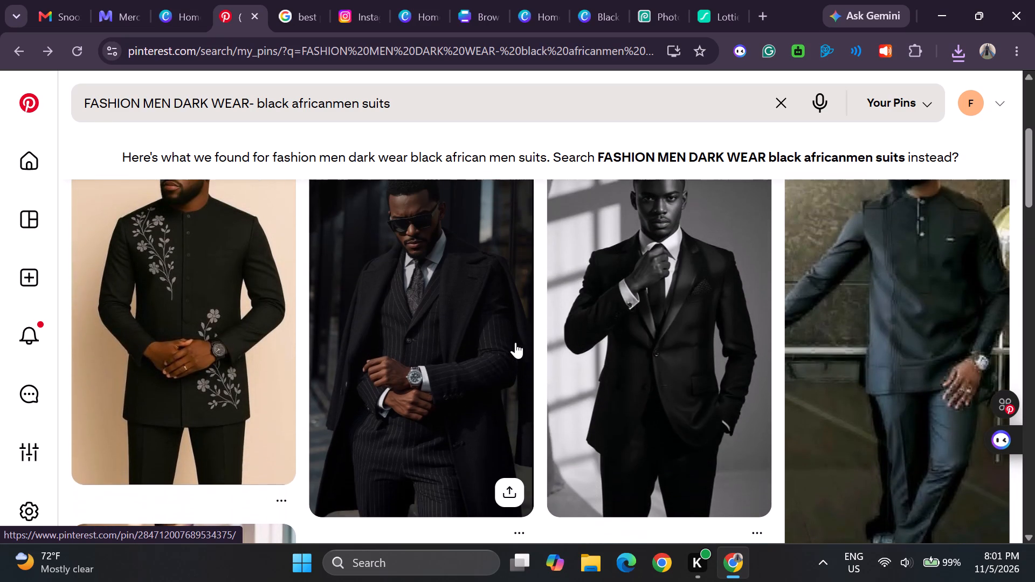
pyautogui.scroll(1, 515, 342)
pyautogui.scroll(-1, 515, 342)
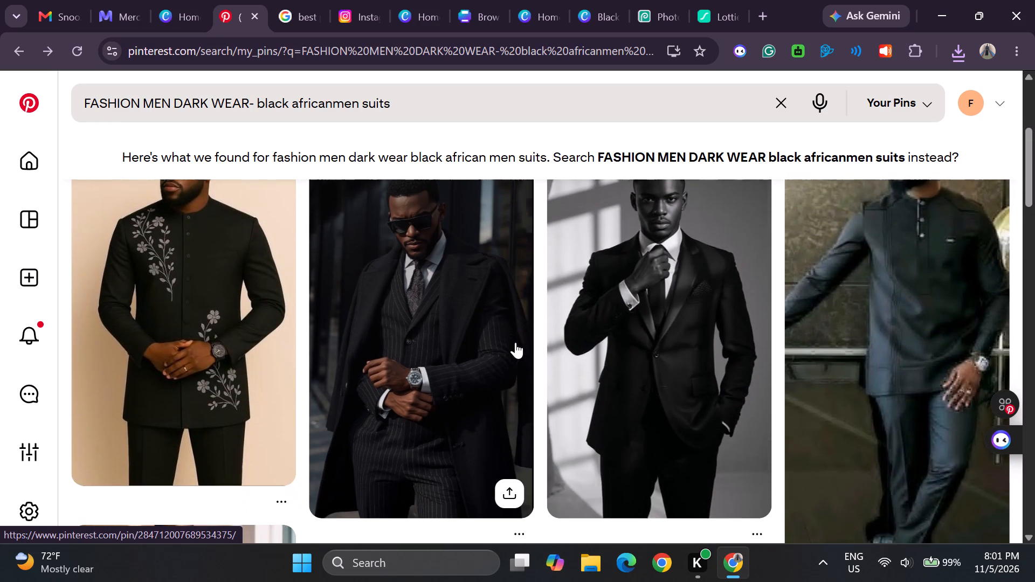
pyautogui.scroll(-1, 515, 342)
pyautogui.click(754, 452)
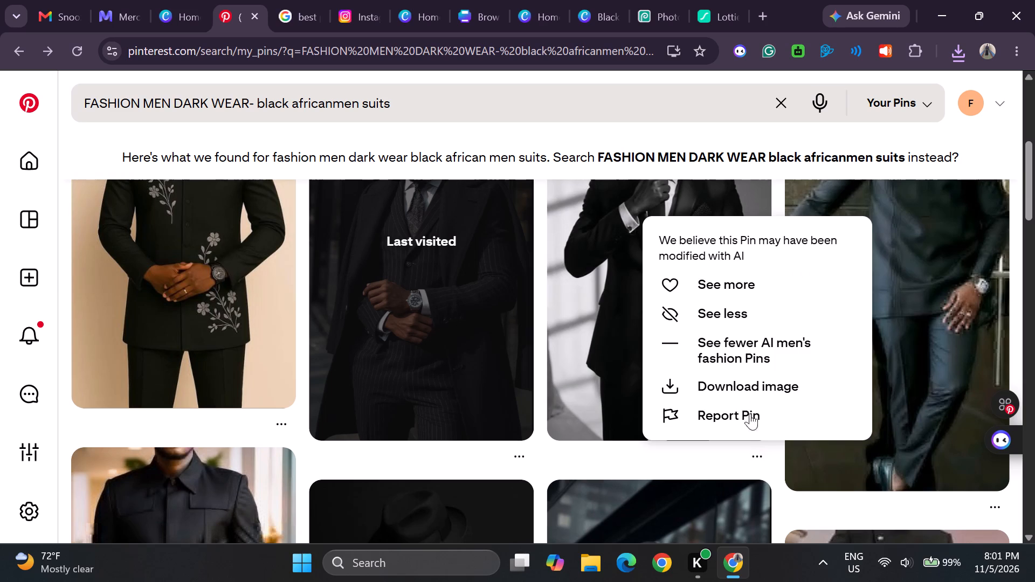
pyautogui.click(668, 380)
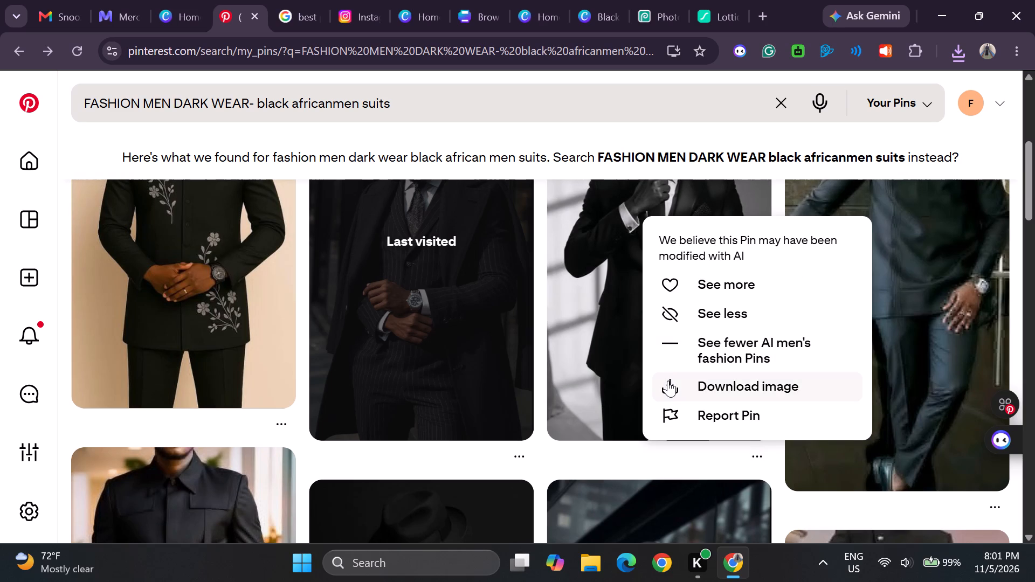
pyautogui.click(668, 380)
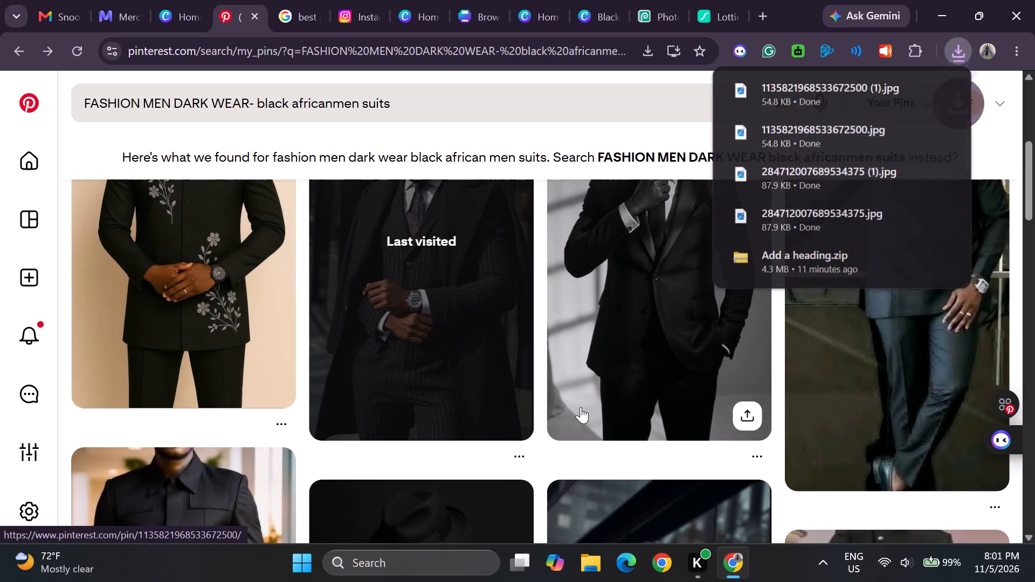
# Download the image of the Dark Gothic Aesthetic Pin from further down the suggested Pins.
pyautogui.scroll(-2, 648, 417)
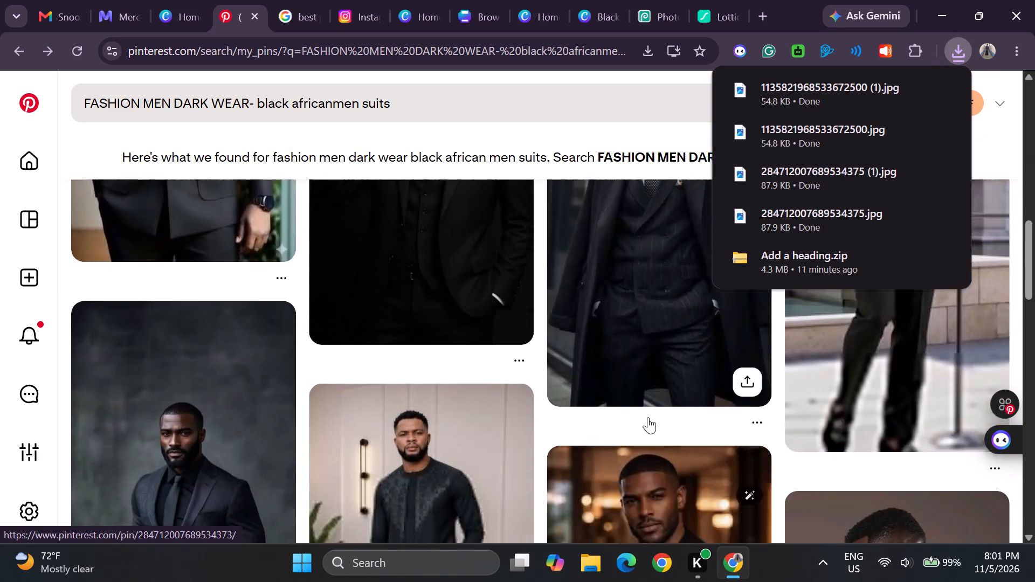
pyautogui.scroll(-3, 648, 417)
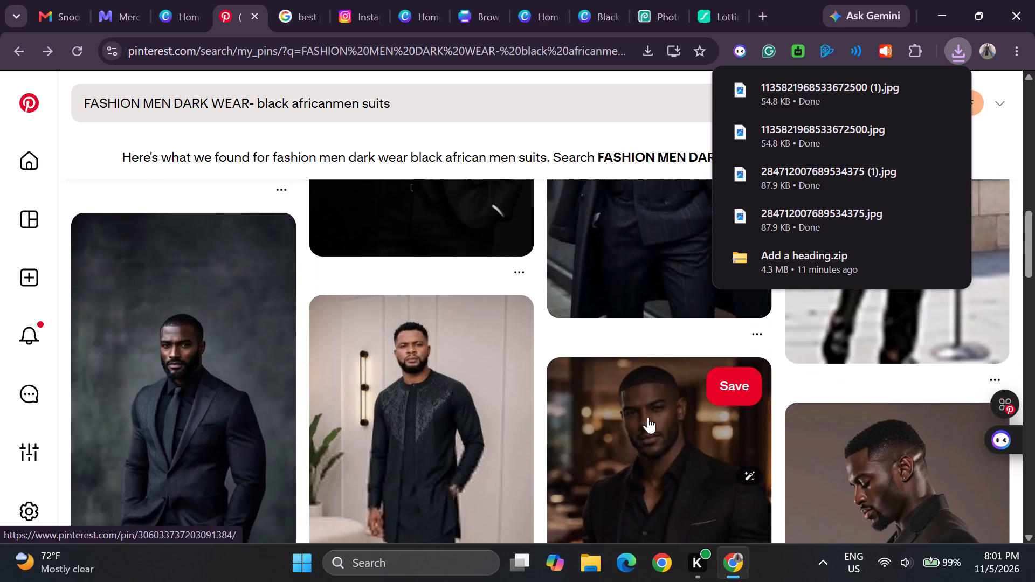
pyautogui.scroll(-2, 648, 417)
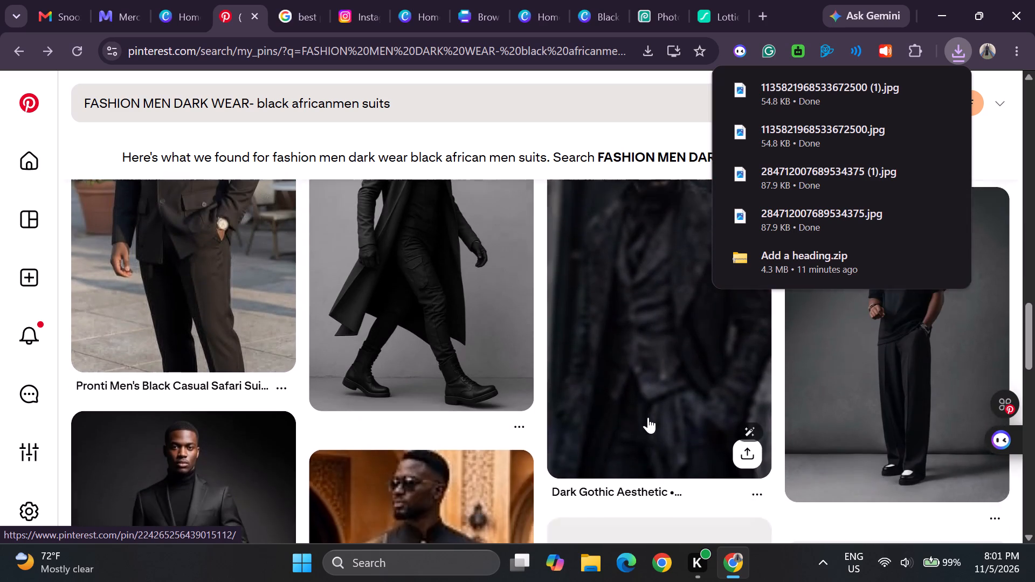
pyautogui.scroll(-1, 648, 417)
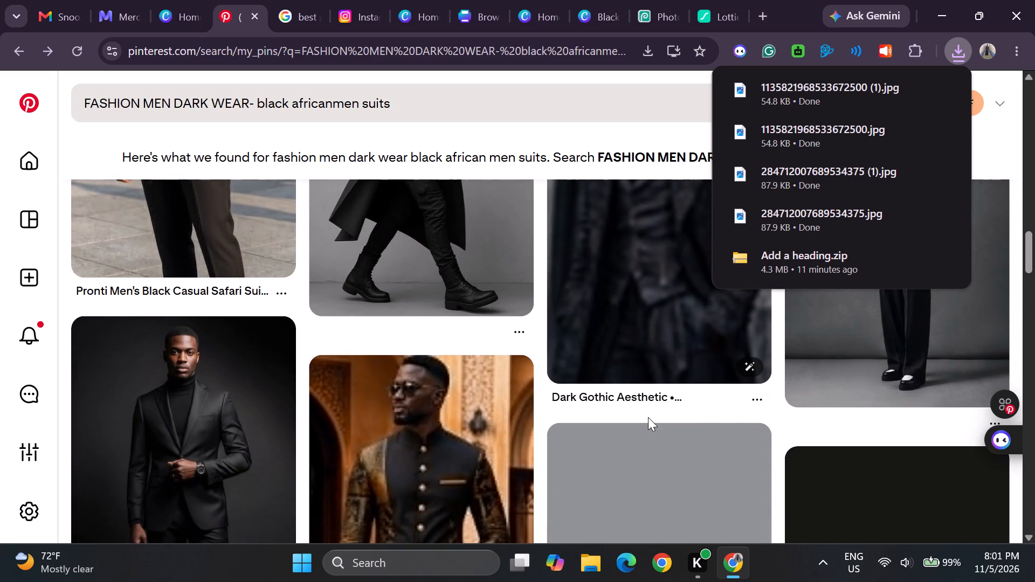
pyautogui.scroll(-1, 648, 417)
pyautogui.click(757, 388)
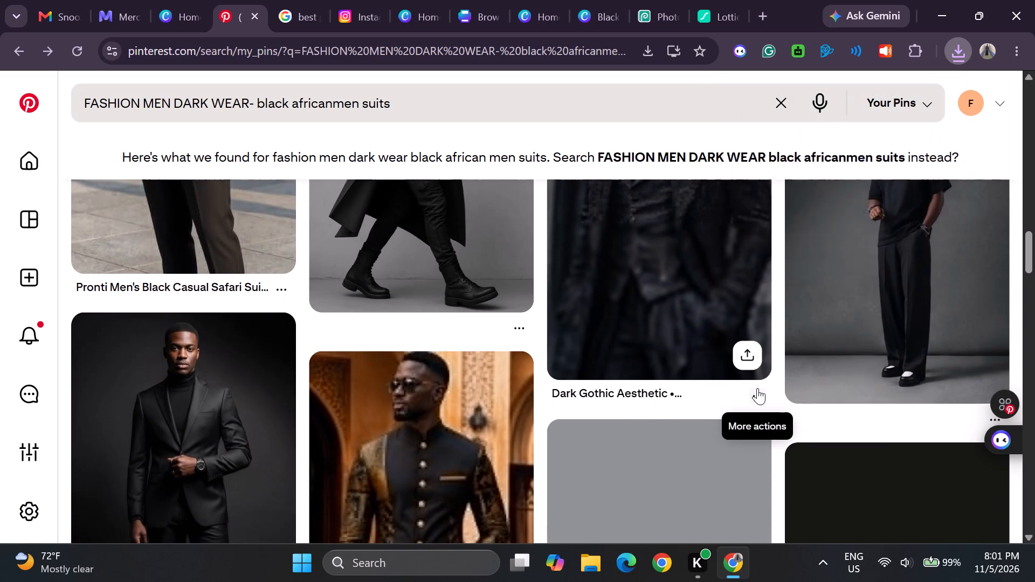
pyautogui.click(672, 316)
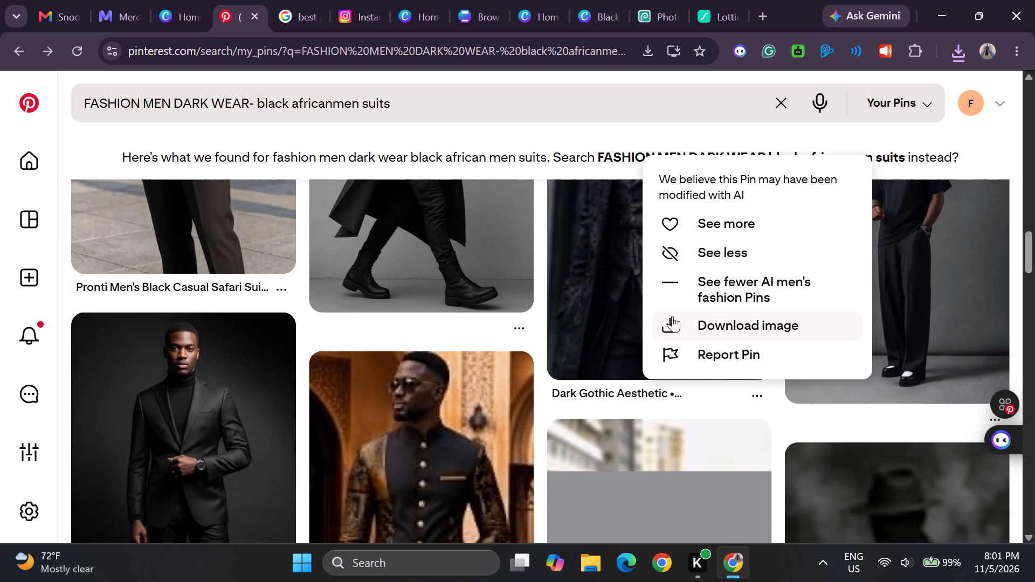
# Browse further down the Pin search results for more dark menswear looks on Black men.
pyautogui.scroll(-1, 576, 387)
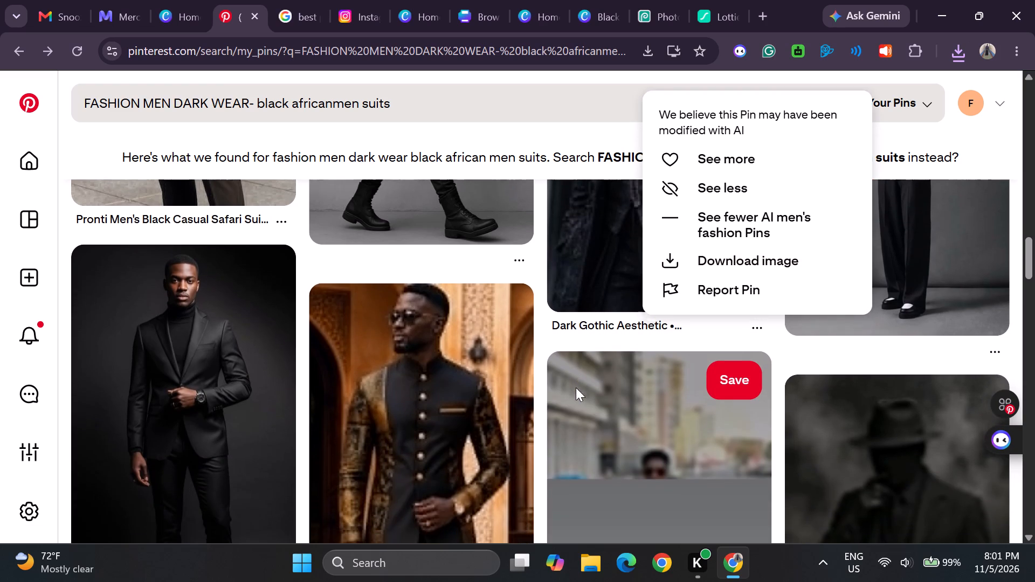
pyautogui.scroll(-3, 576, 387)
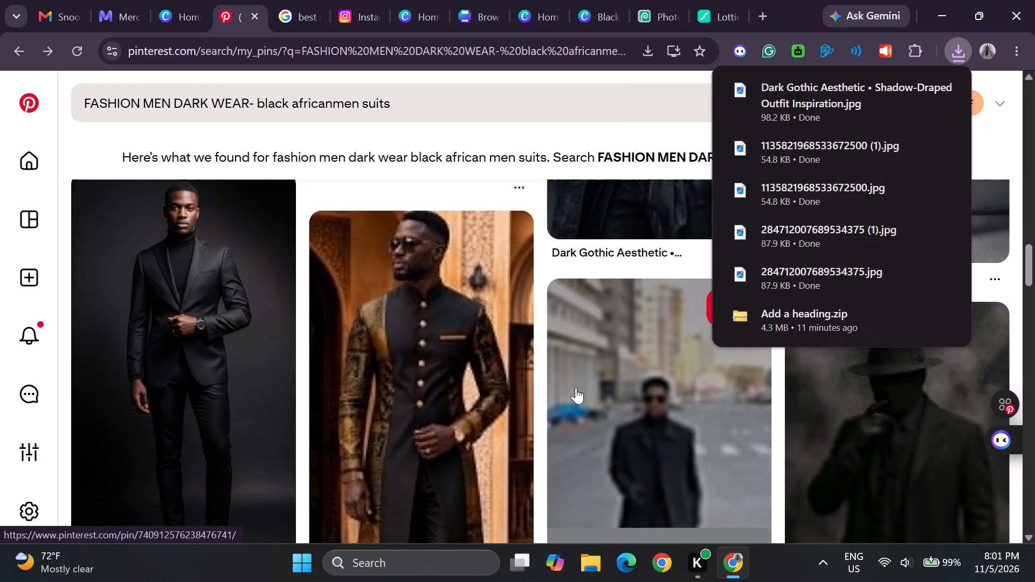
pyautogui.scroll(-3, 576, 387)
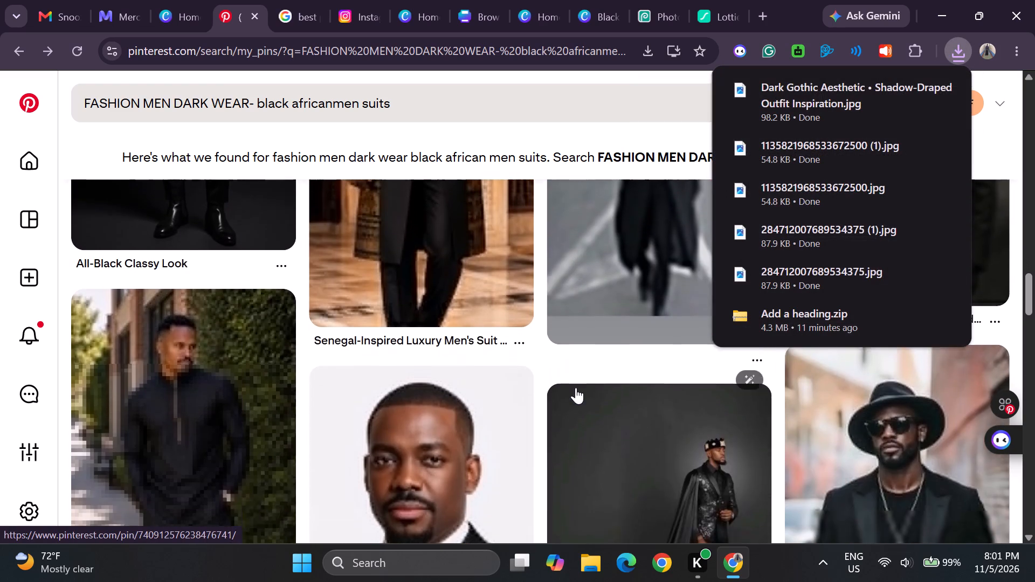
pyautogui.scroll(-2, 576, 387)
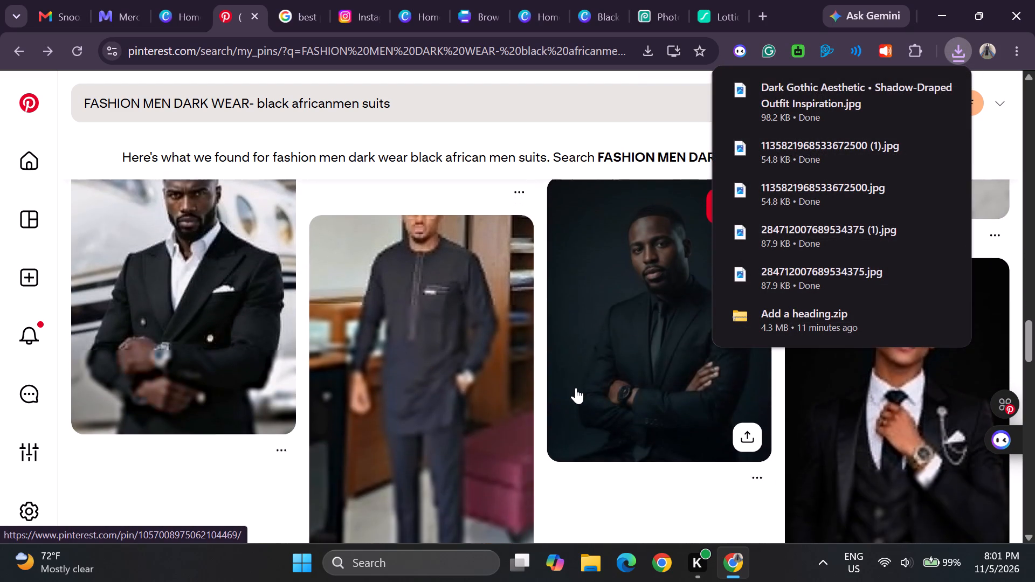
pyautogui.scroll(-2, 576, 387)
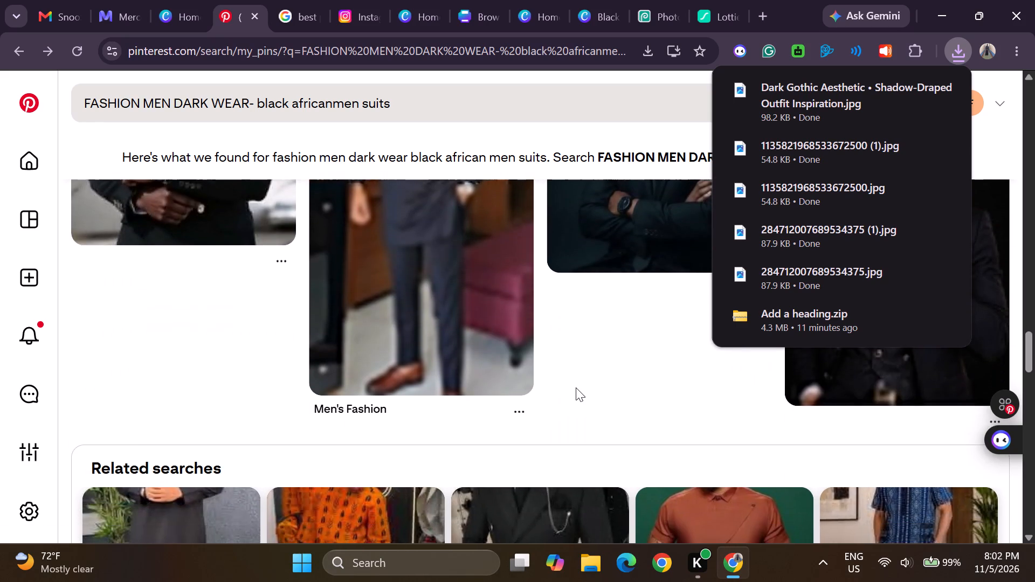
pyautogui.scroll(-2, 576, 387)
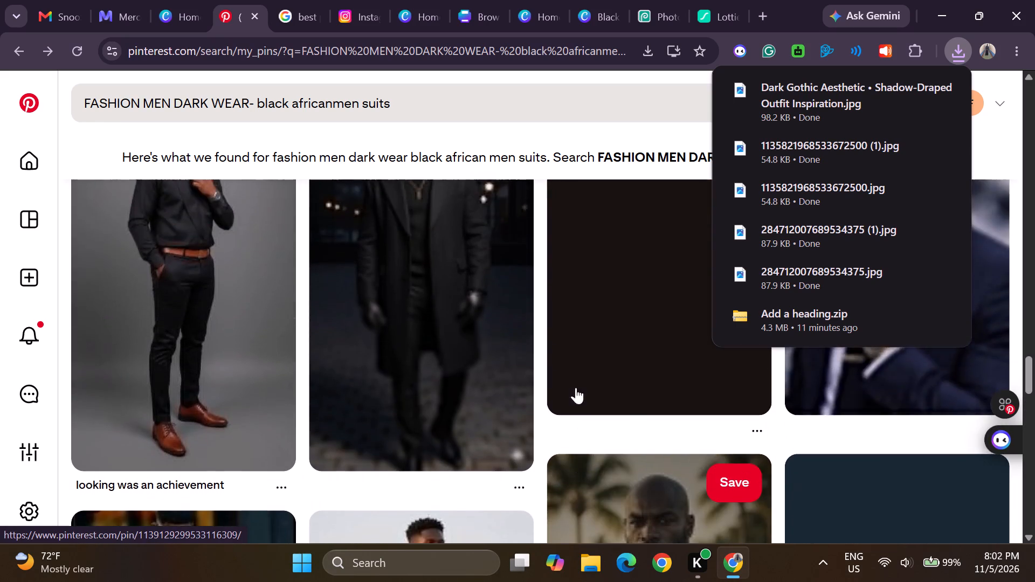
pyautogui.scroll(-2, 576, 387)
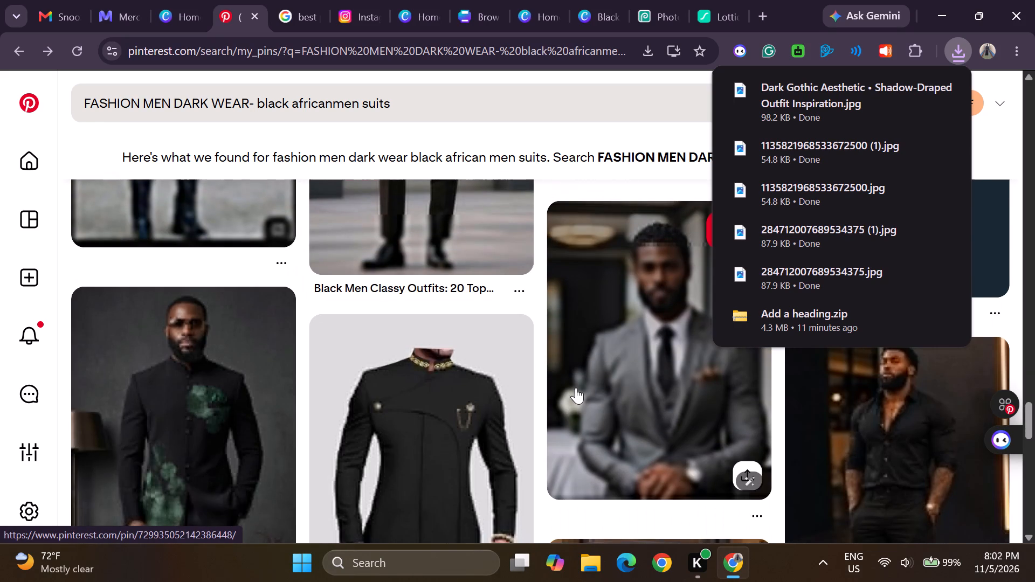
pyautogui.scroll(-3, 576, 387)
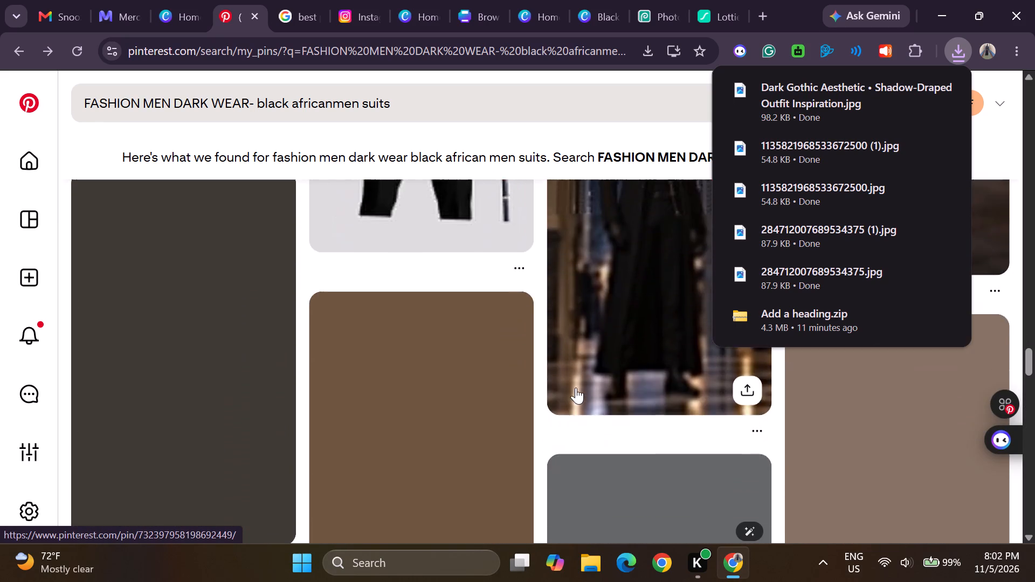
pyautogui.scroll(-1, 578, 472)
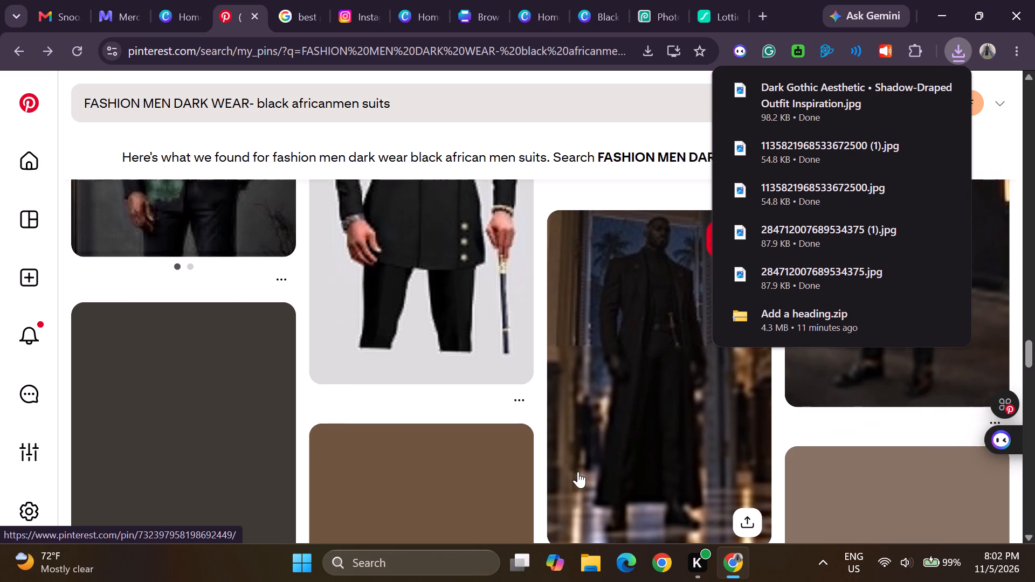
pyautogui.scroll(-2, 578, 472)
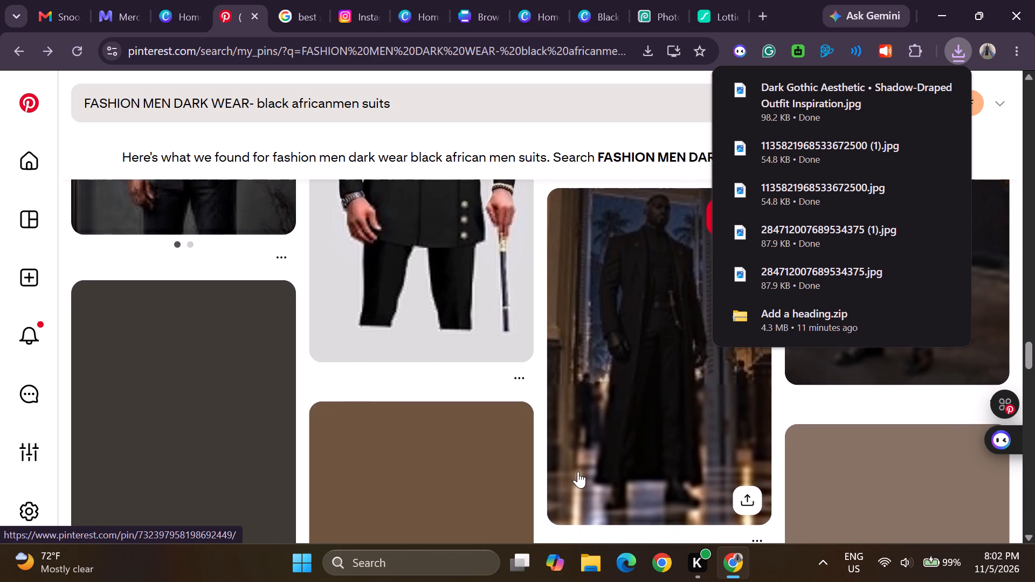
pyautogui.scroll(-1, 578, 472)
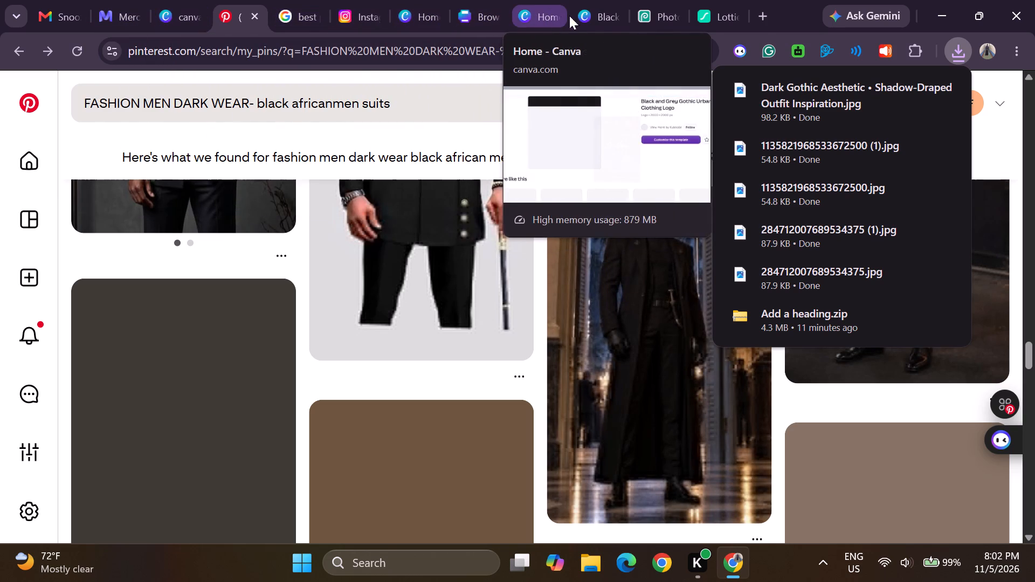
# Switch to the Black and Grey Gothic Urban Clothing Logo design in Canva and upload all of today's files from Downloads.
pyautogui.click(597, 16)
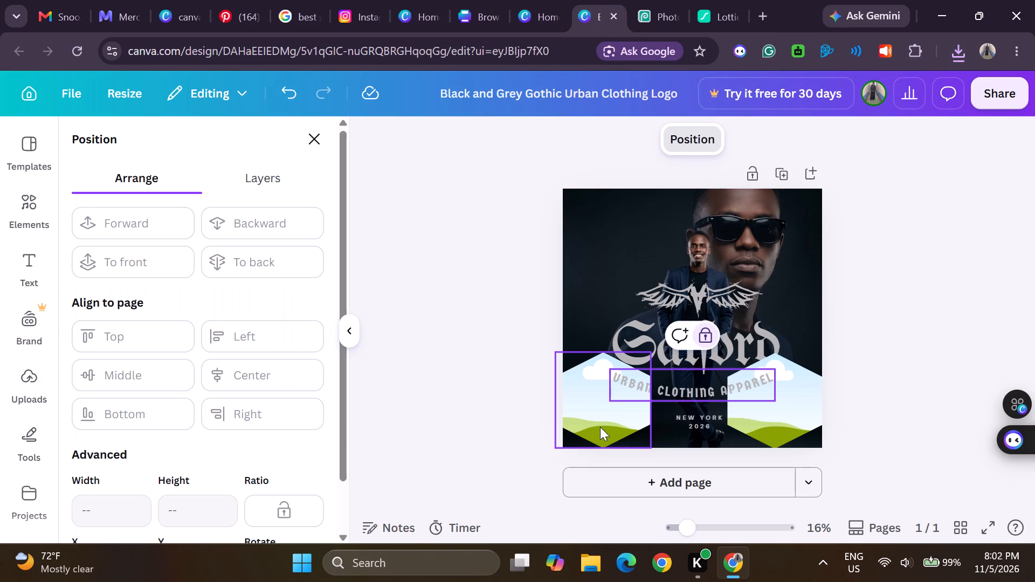
pyautogui.click(595, 408)
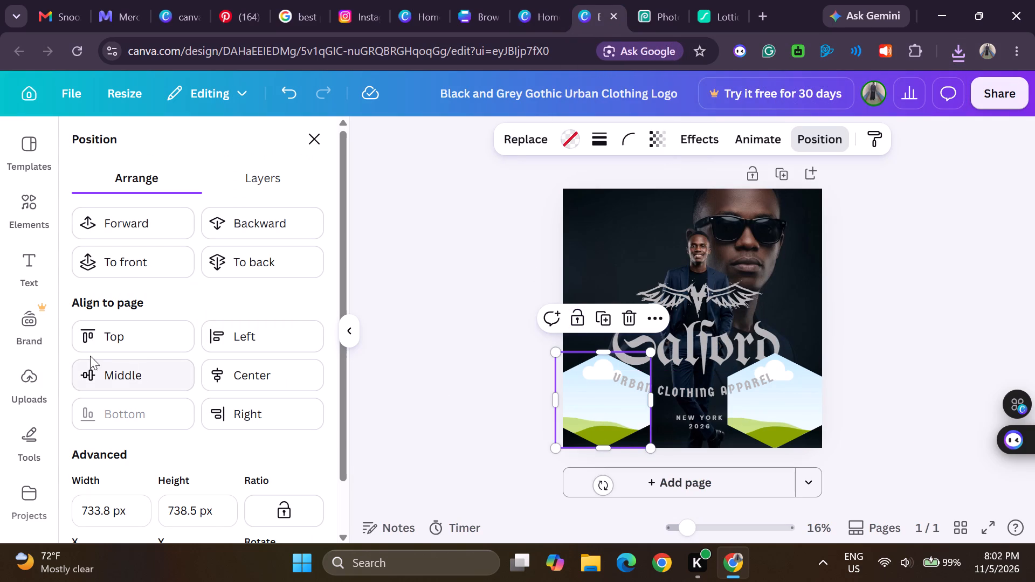
pyautogui.click(23, 370)
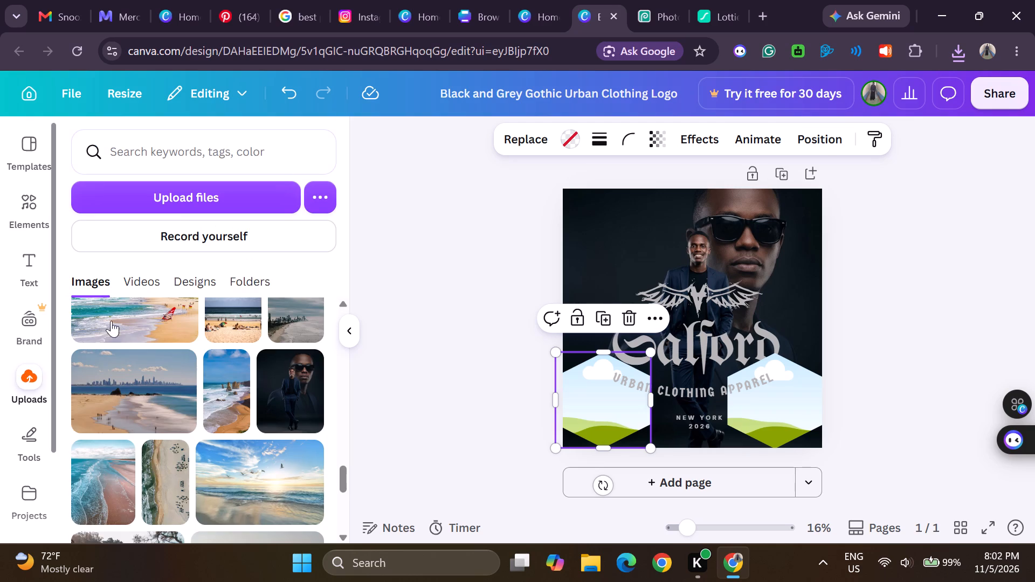
pyautogui.click(196, 198)
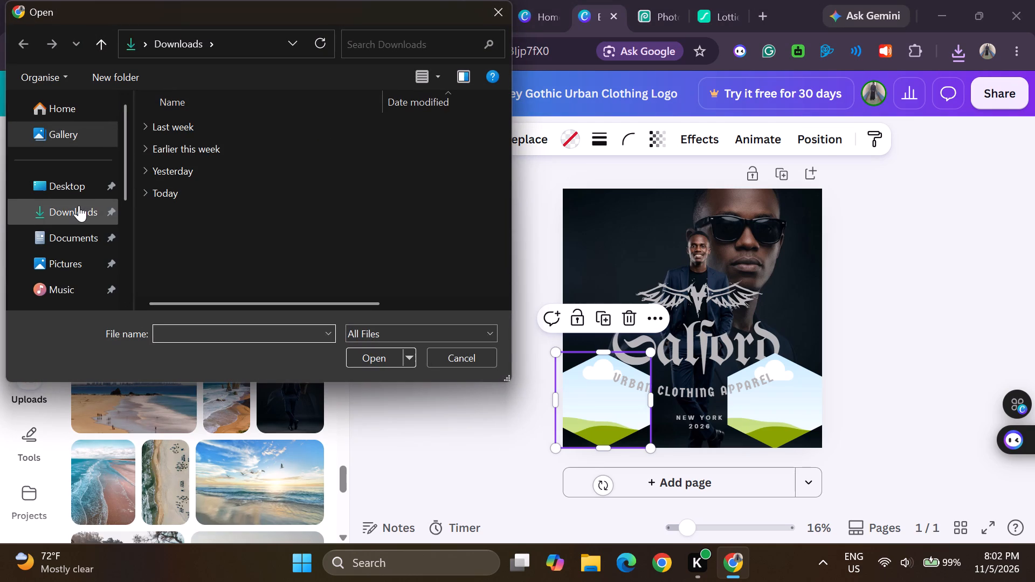
pyautogui.moveTo(79, 205); pyautogui.dragTo(81, 214)
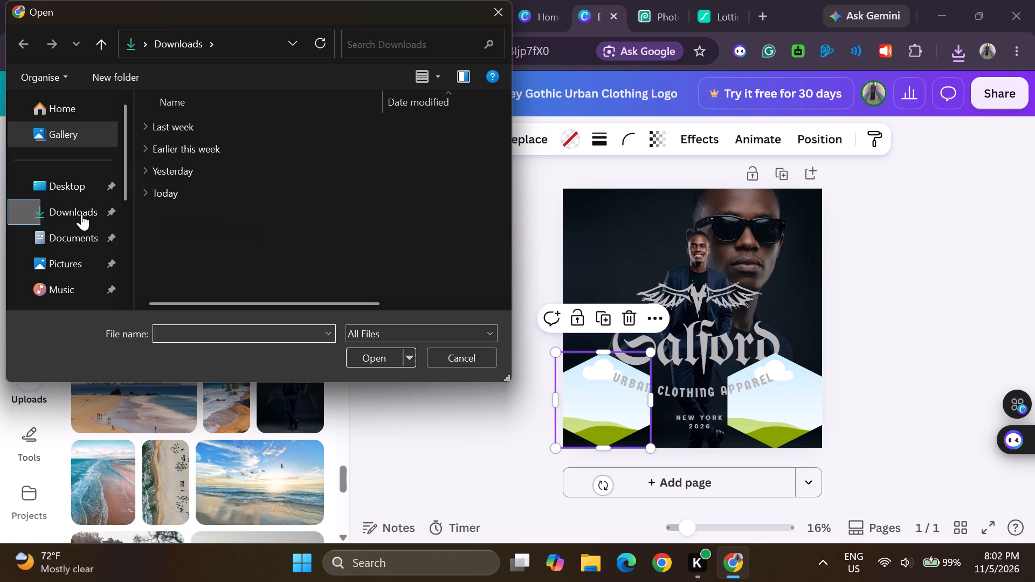
pyautogui.click(81, 214)
pyautogui.click(154, 198)
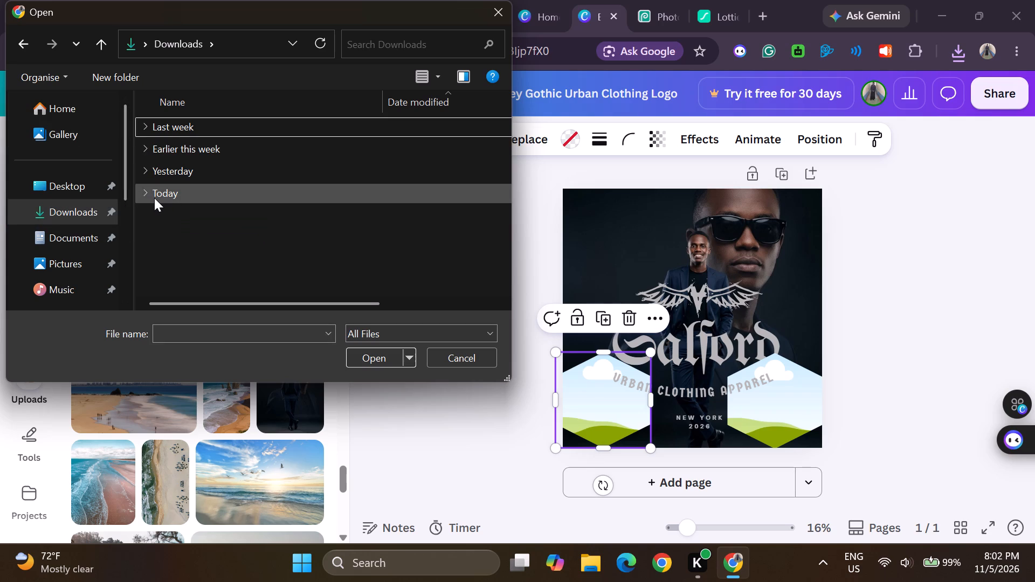
pyautogui.click(154, 198)
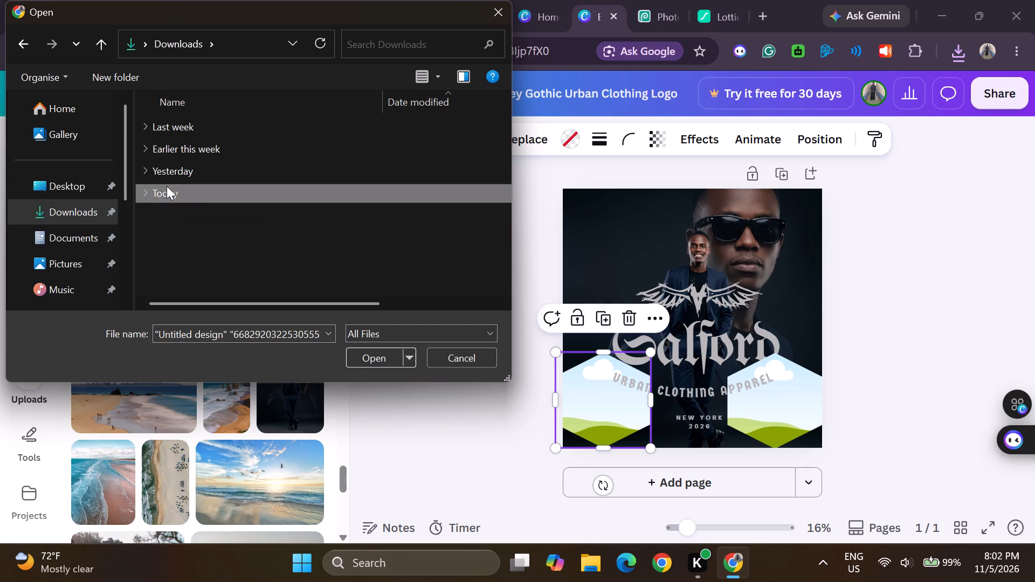
pyautogui.scroll(-1, 201, 193)
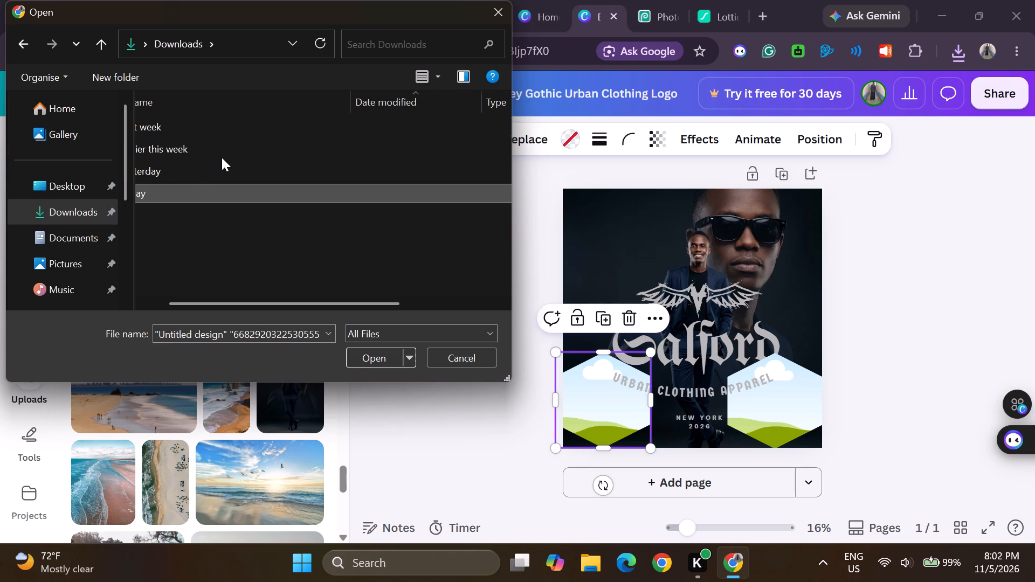
pyautogui.hscroll(1, 222, 157)
pyautogui.tripleClick(198, 196)
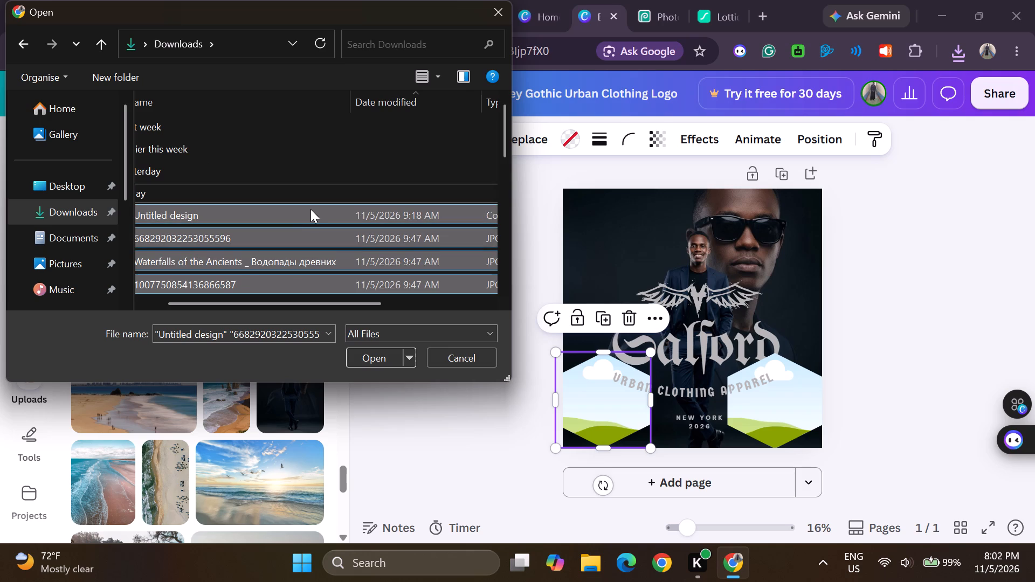
pyautogui.doubleClick(388, 351)
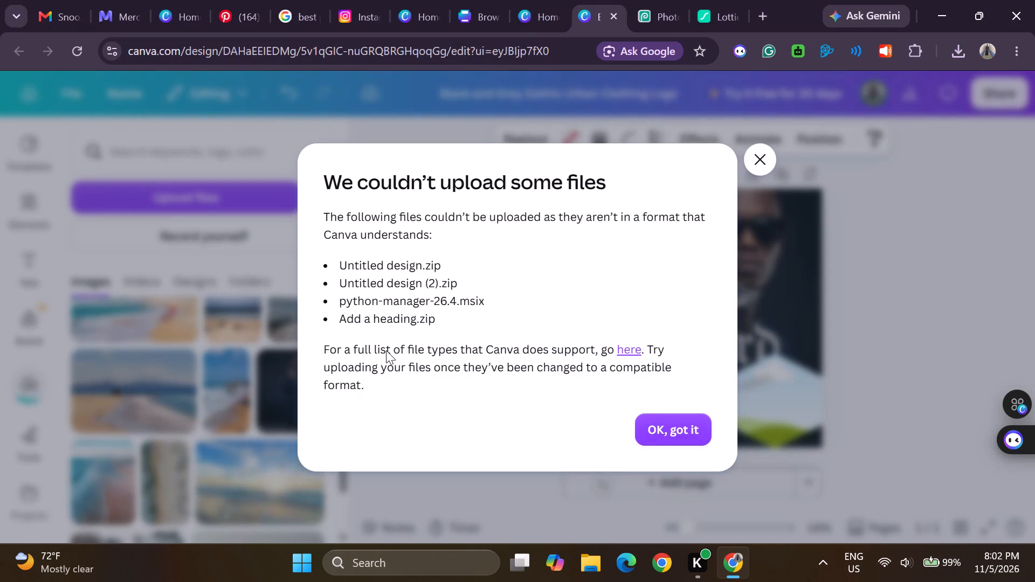
pyautogui.click(660, 423)
pyautogui.moveTo(660, 423); pyautogui.dragTo(315, 290)
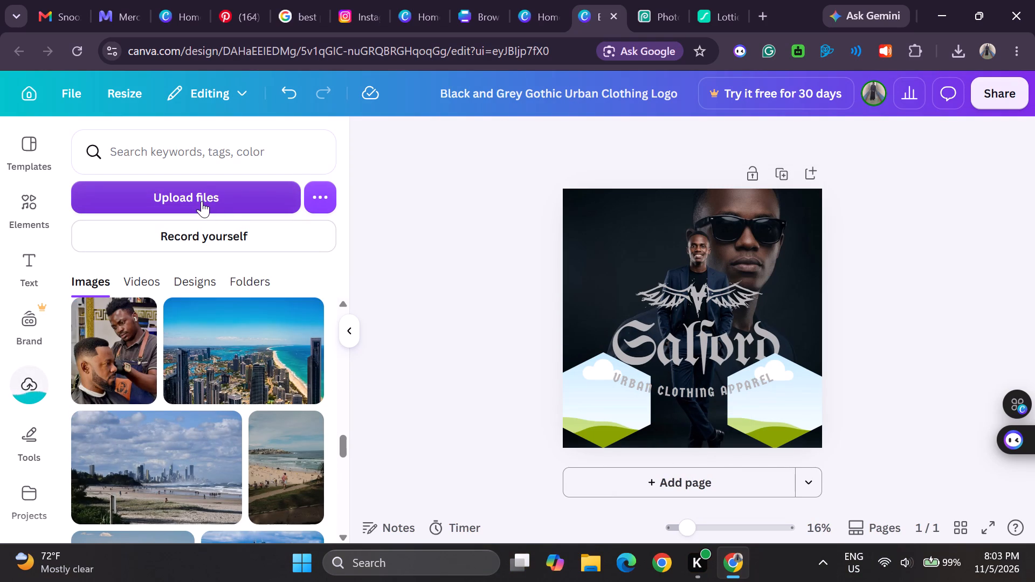
# Reopen the uploaded images and find the newly added dark menswear photos among the most recent ones.
pyautogui.click(42, 385)
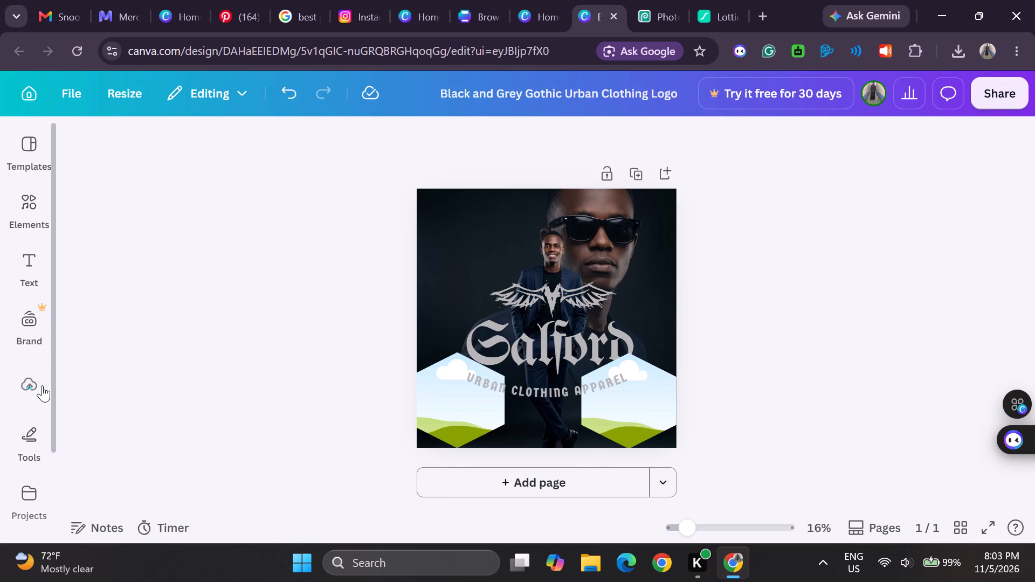
pyautogui.click(26, 383)
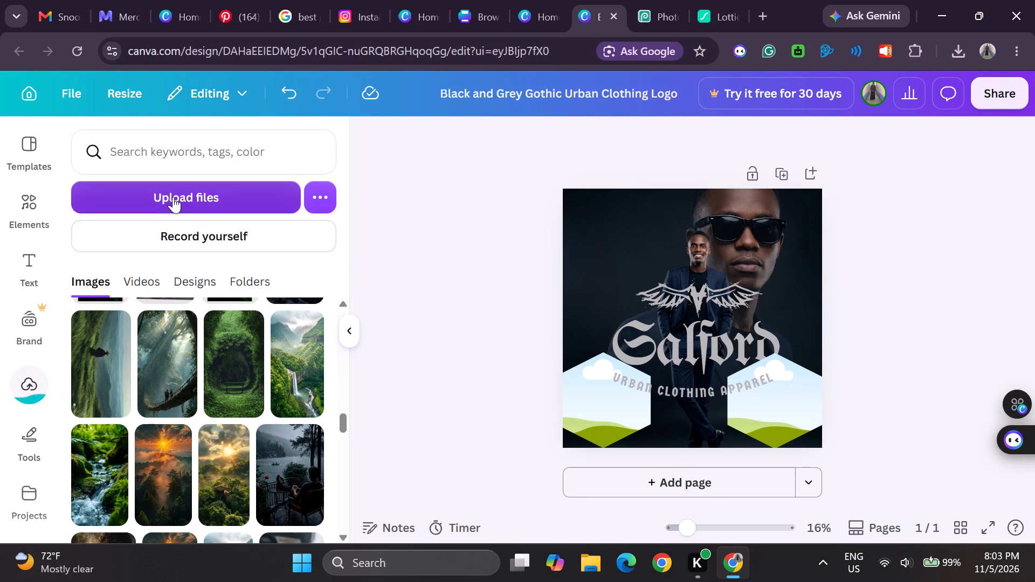
pyautogui.scroll(6, 168, 335)
pyautogui.scroll(-2, 164, 443)
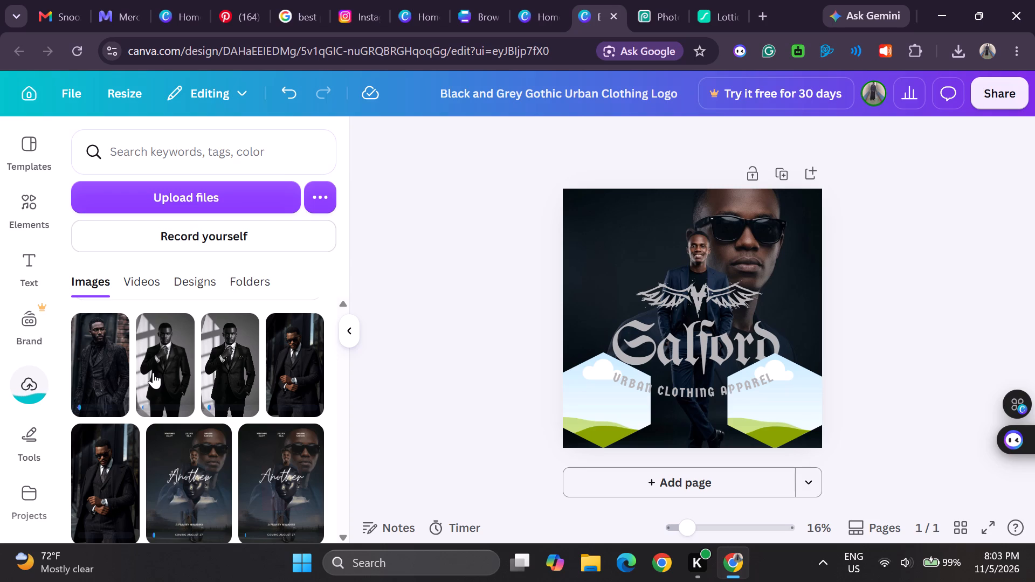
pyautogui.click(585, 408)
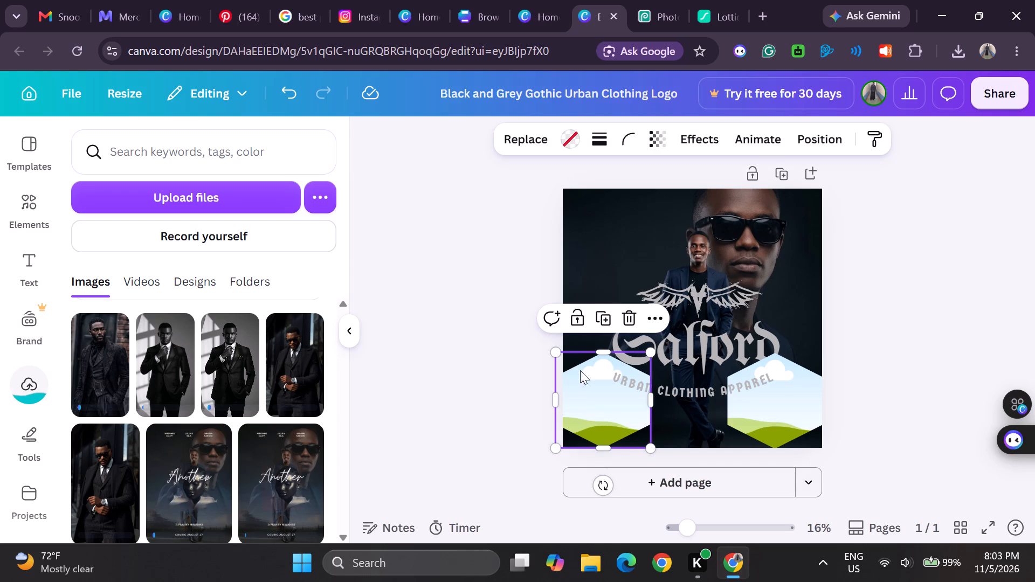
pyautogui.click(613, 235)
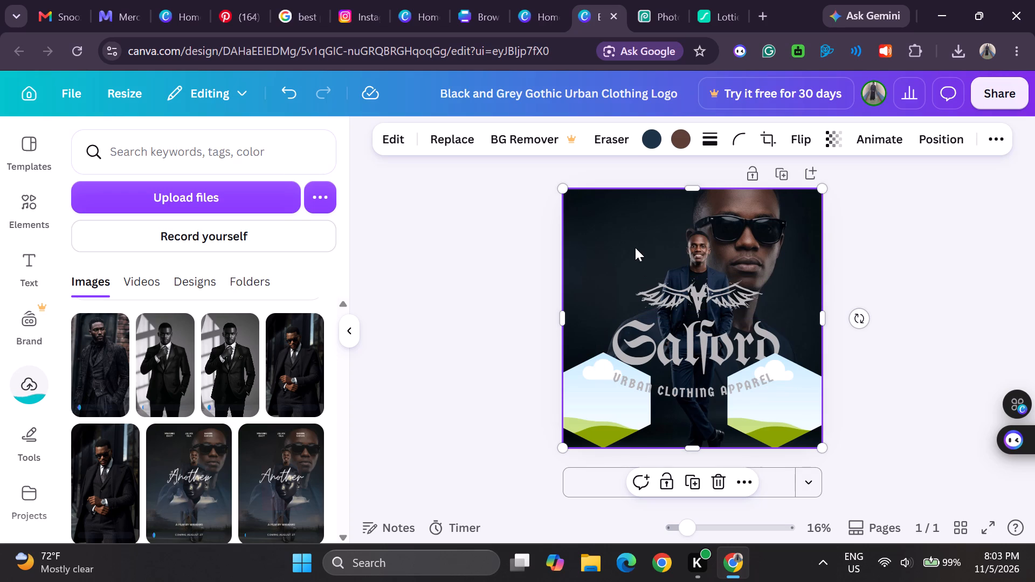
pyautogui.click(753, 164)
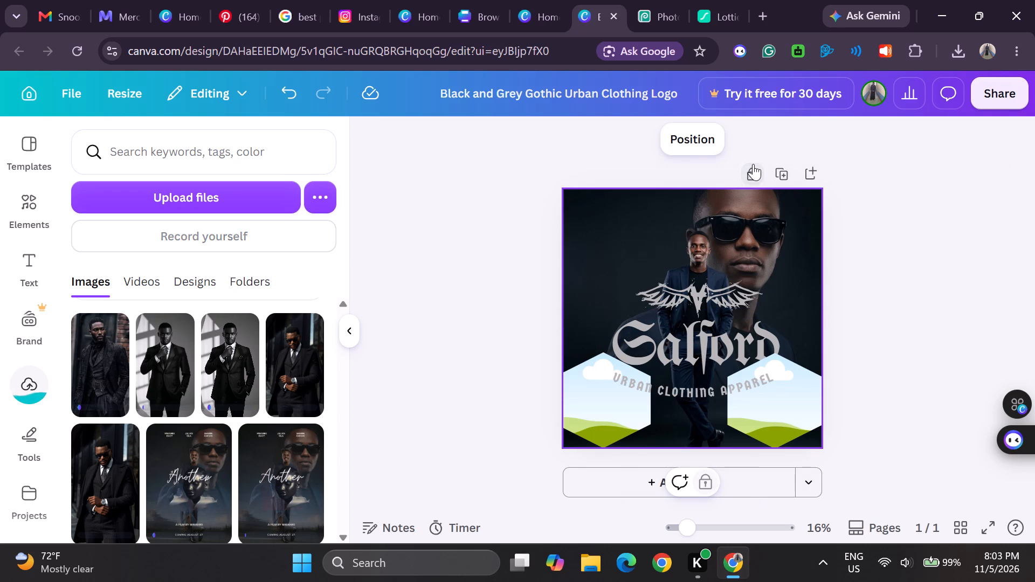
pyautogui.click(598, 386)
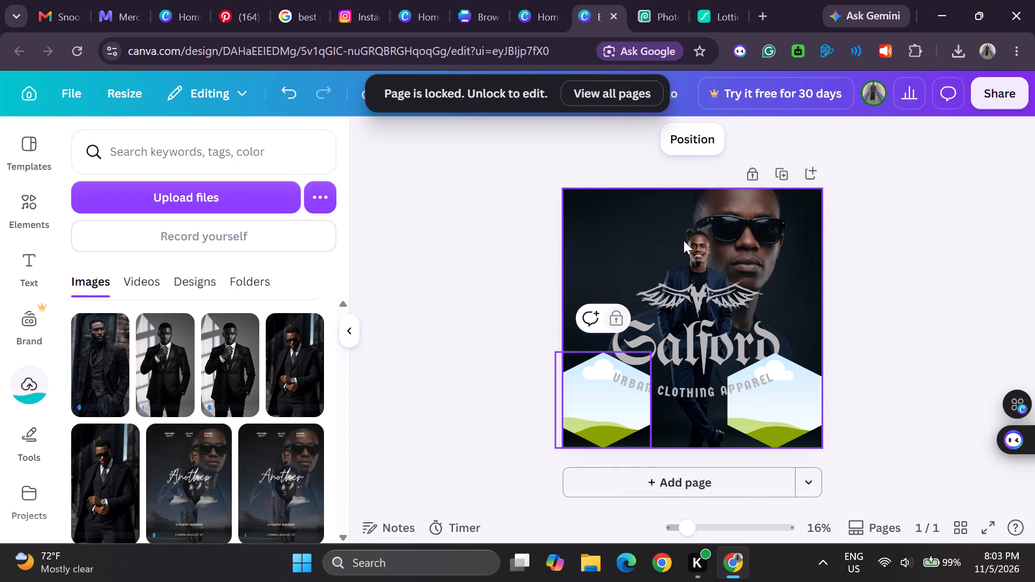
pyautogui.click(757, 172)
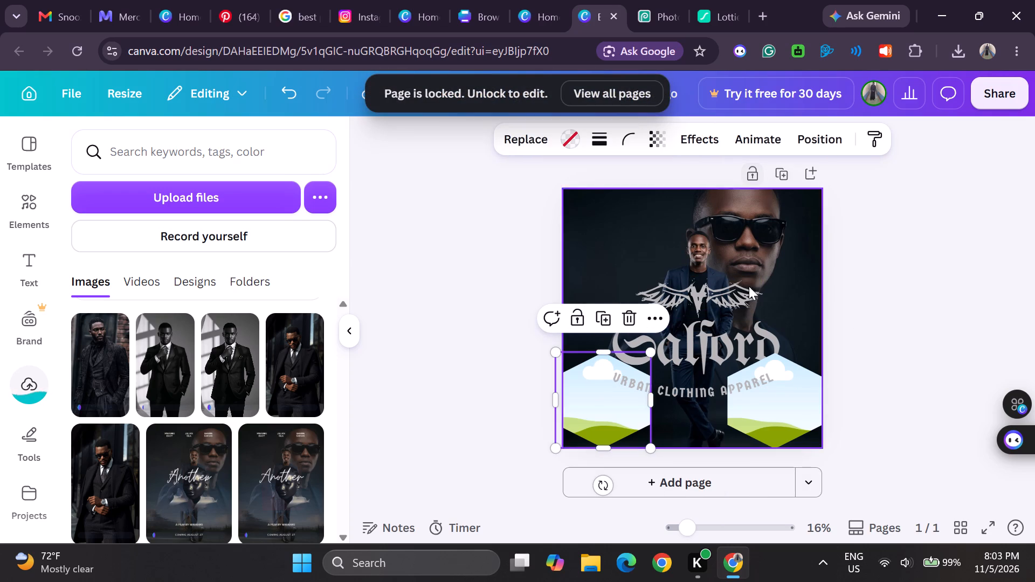
# Lock the winged emblem and the Salford text in place on the logo design.
pyautogui.click(702, 295)
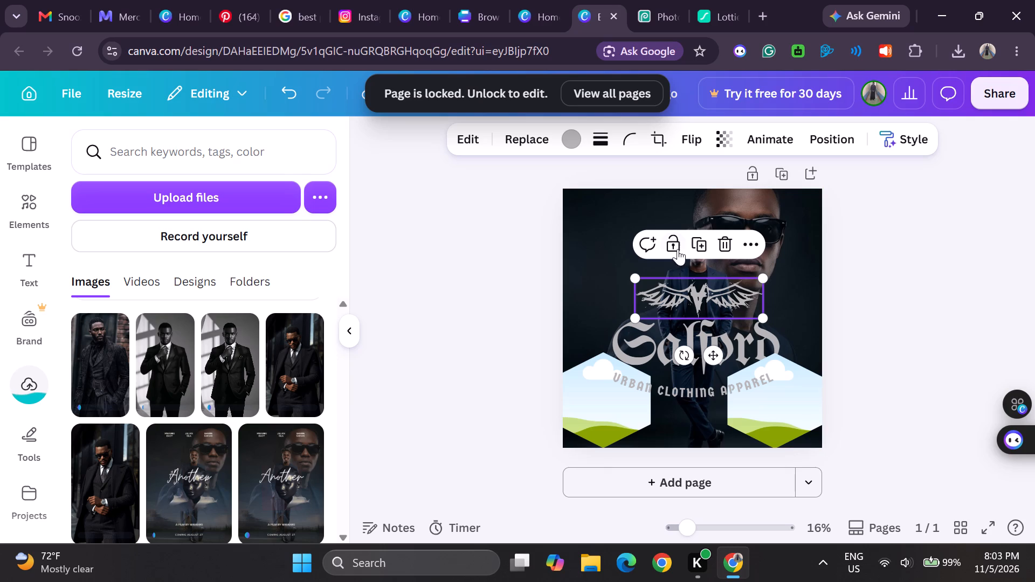
pyautogui.click(673, 241)
pyautogui.click(672, 353)
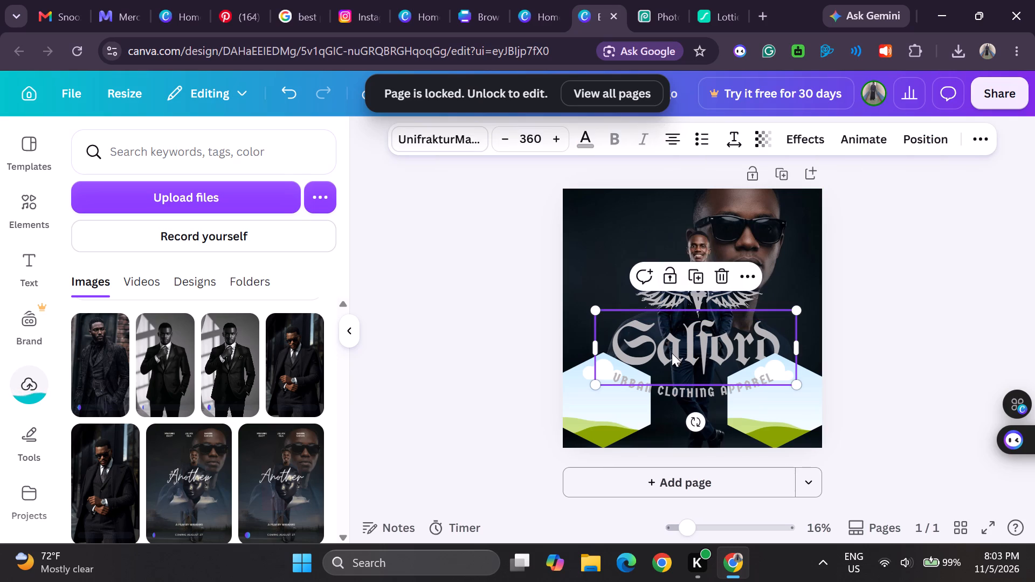
pyautogui.click(667, 277)
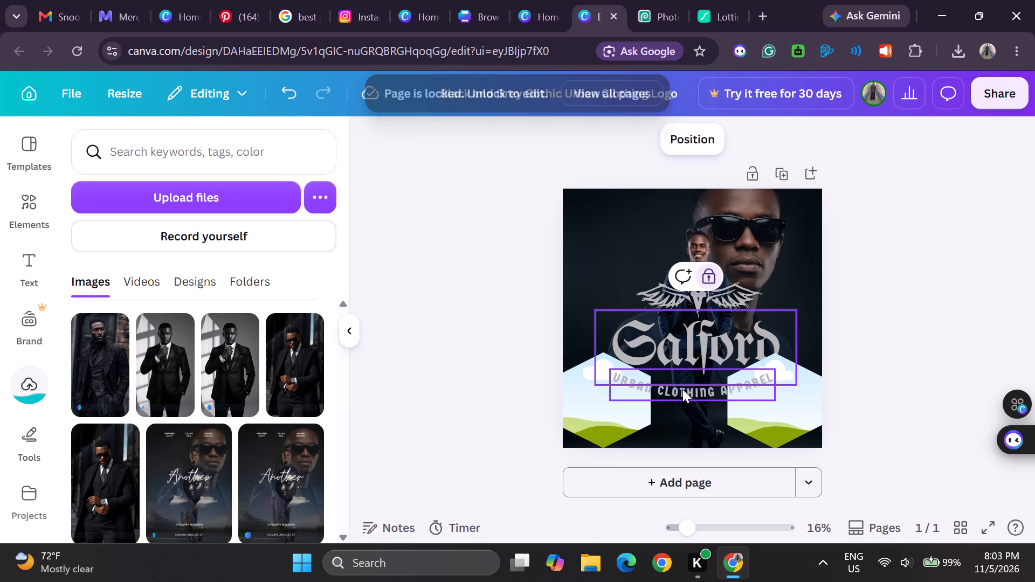
pyautogui.click(682, 389)
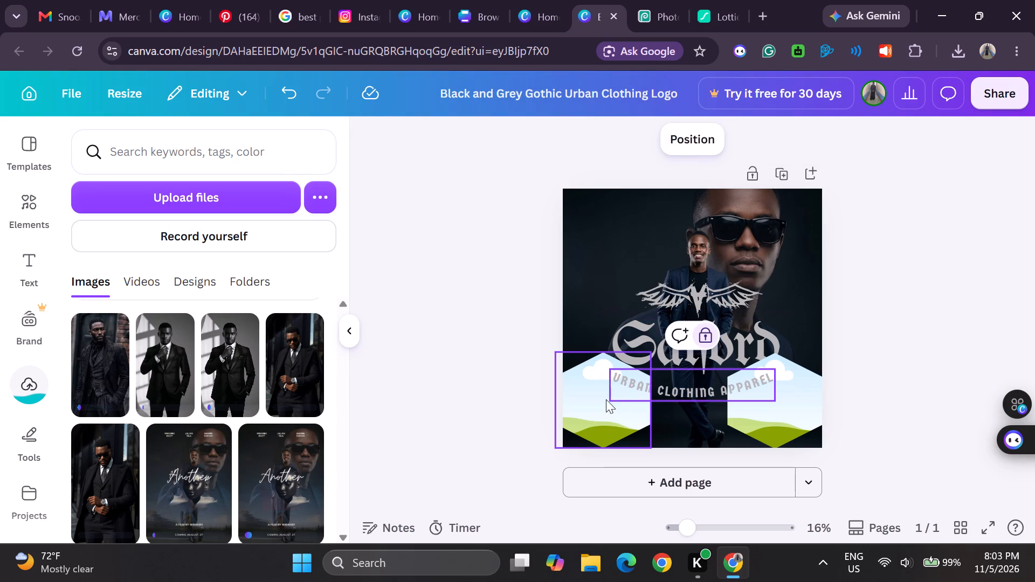
# Fill the hexagon frame at the design's lower left with the uploaded photo of the man in a dark coat and sunglasses.
pyautogui.click(586, 397)
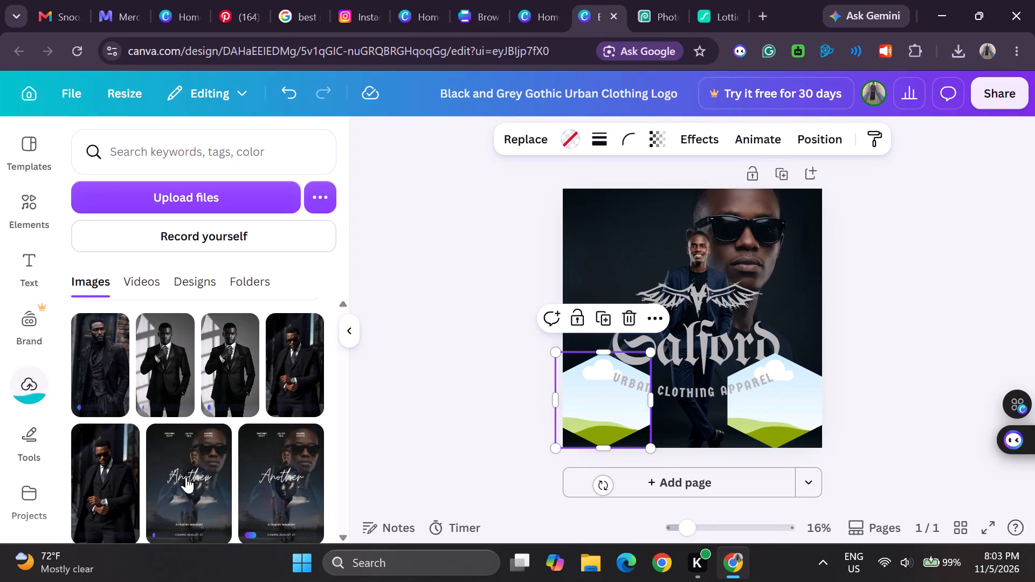
pyautogui.moveTo(284, 369); pyautogui.dragTo(338, 387)
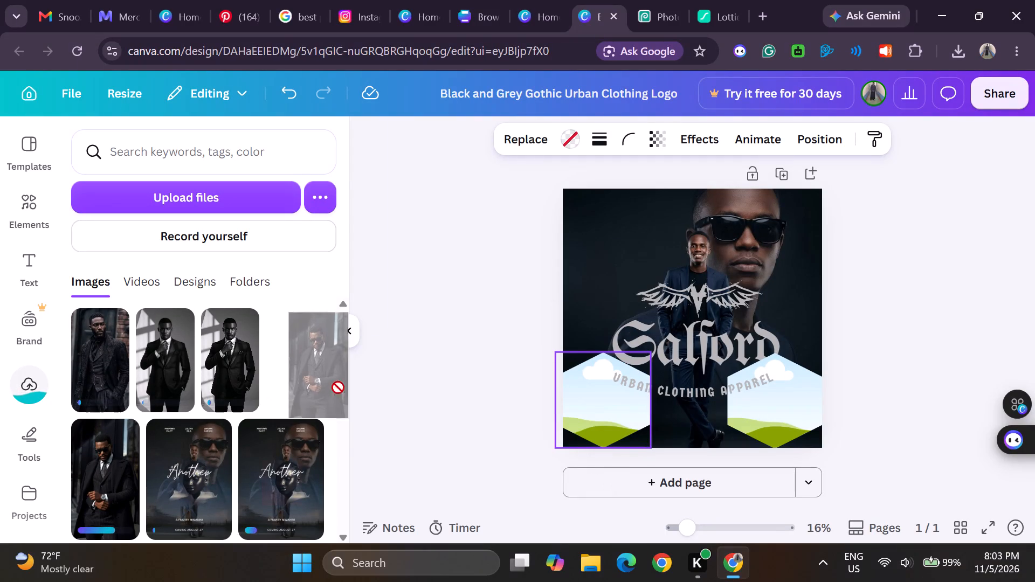
pyautogui.moveTo(338, 387); pyautogui.dragTo(516, 413)
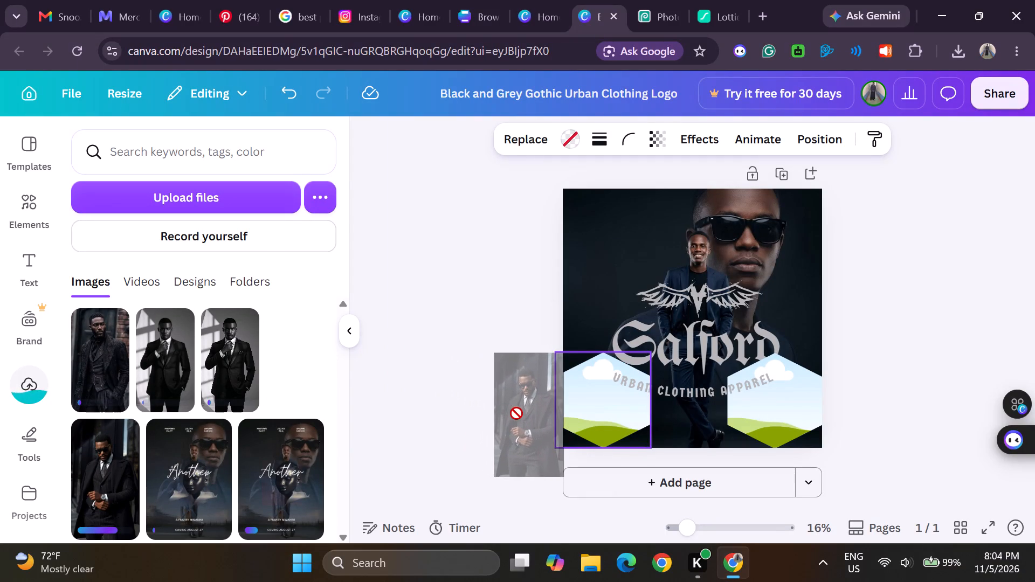
pyautogui.moveTo(516, 413); pyautogui.dragTo(557, 398)
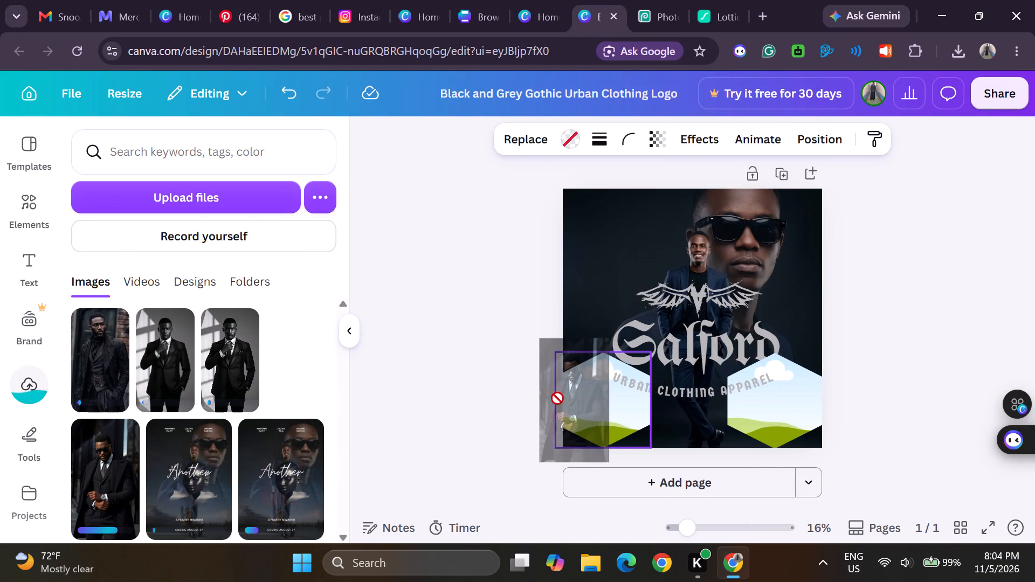
pyautogui.moveTo(557, 398); pyautogui.dragTo(575, 397)
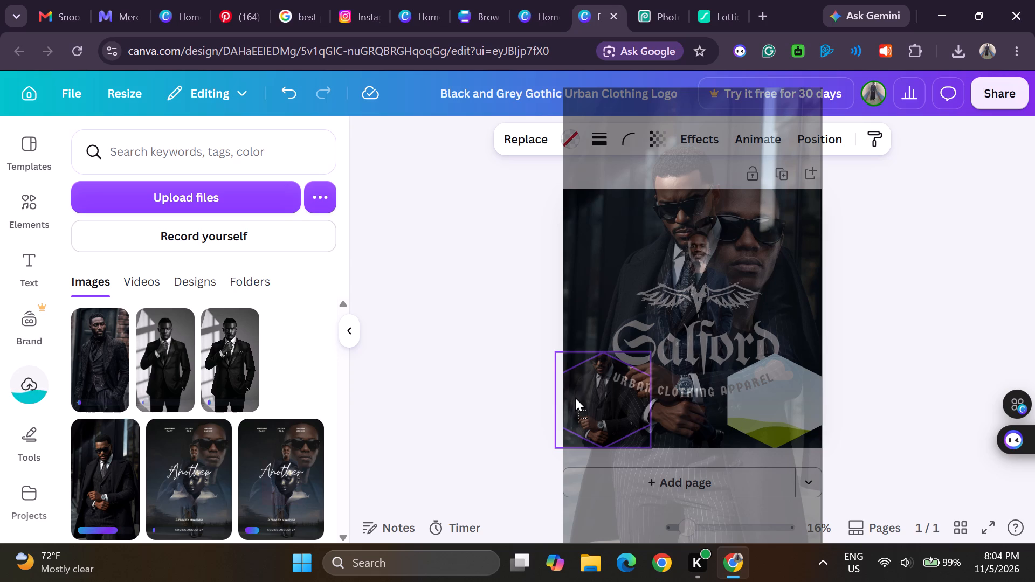
pyautogui.moveTo(575, 397); pyautogui.dragTo(576, 404)
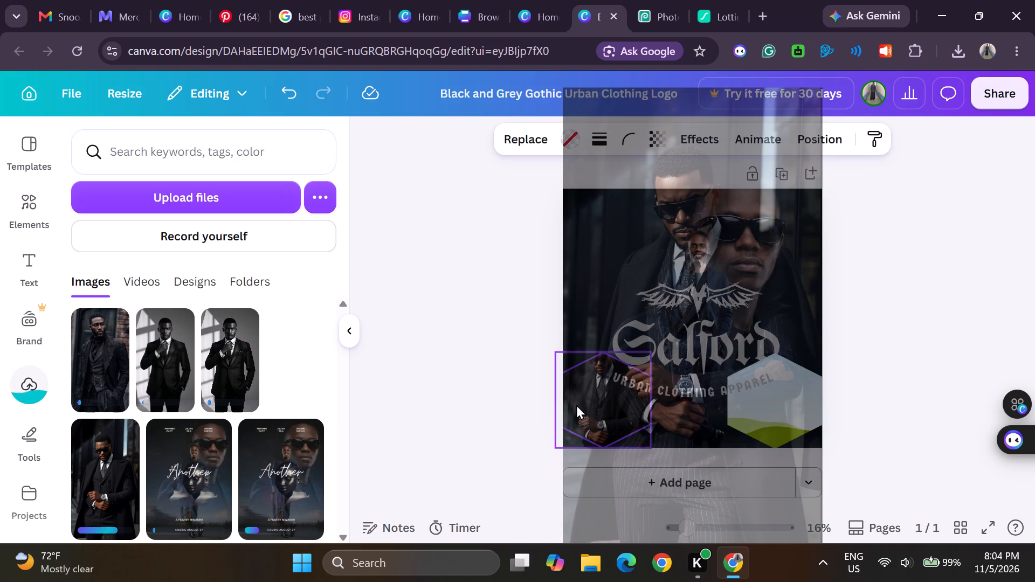
pyautogui.moveTo(576, 404); pyautogui.dragTo(579, 402)
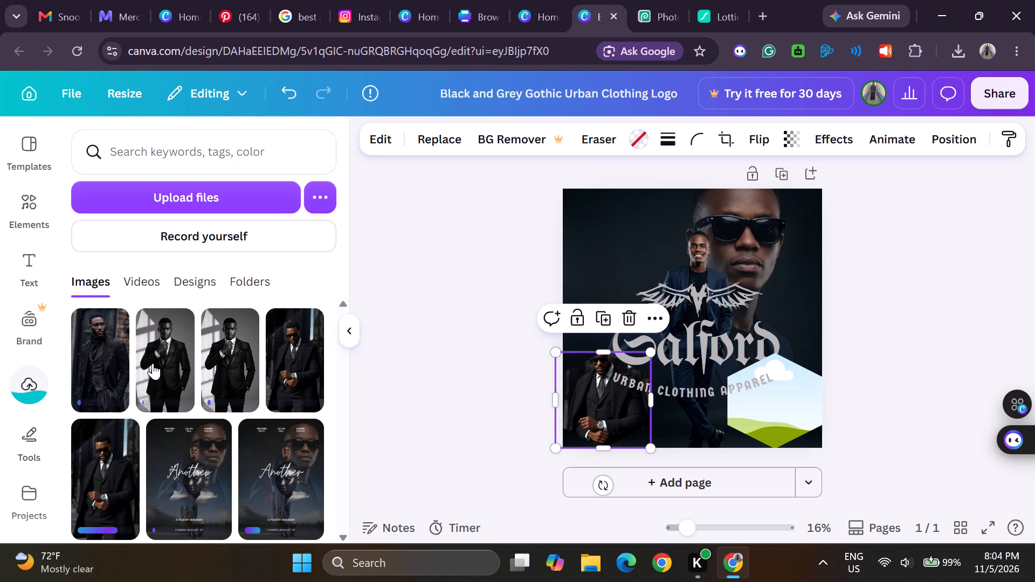
# Add the uploaded black-and-white photo of the man adjusting his tie and fit it into the hexagon frame at the design's lower right.
pyautogui.click(153, 363)
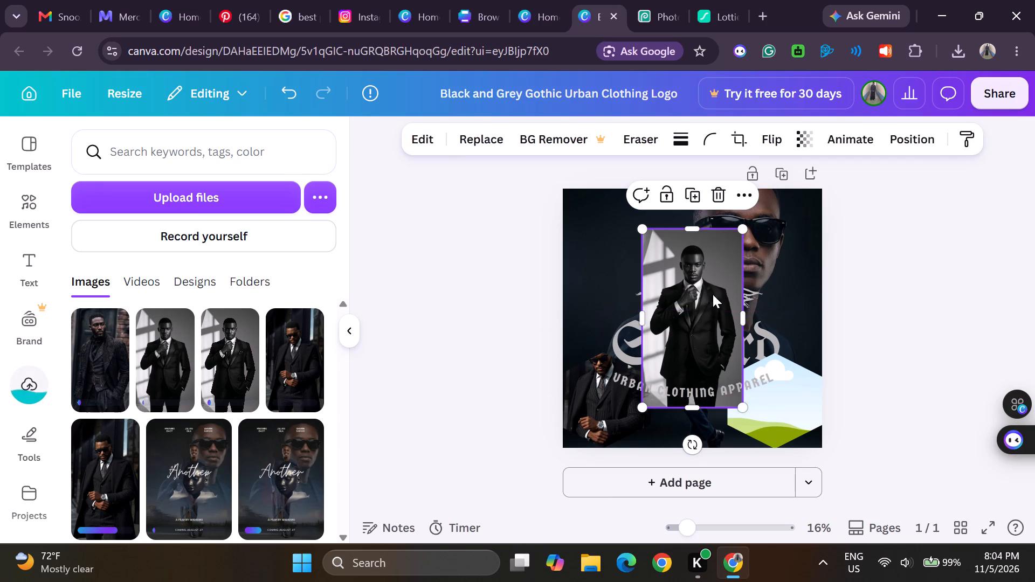
pyautogui.moveTo(673, 293); pyautogui.dragTo(774, 386)
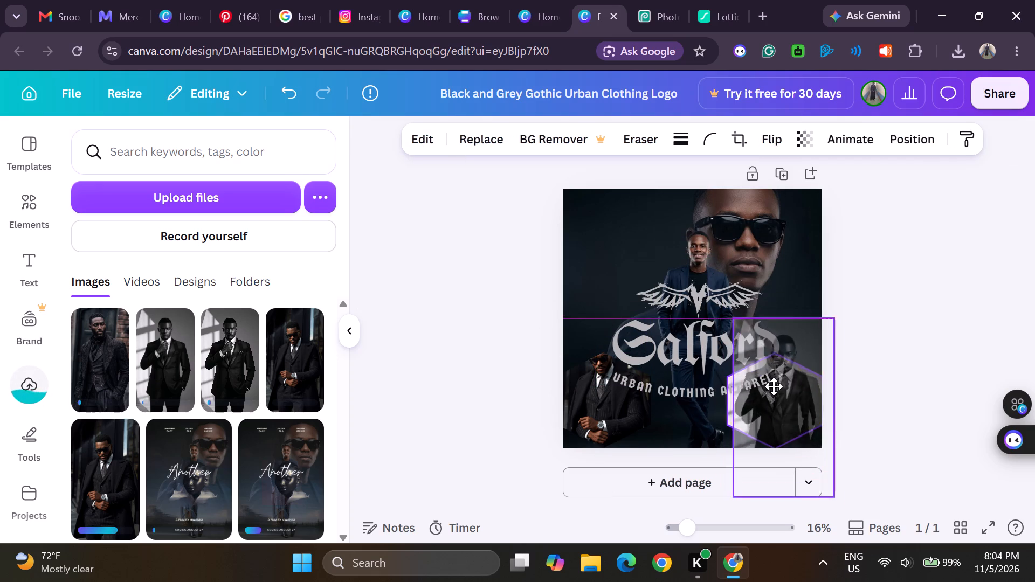
pyautogui.moveTo(774, 386); pyautogui.dragTo(763, 399)
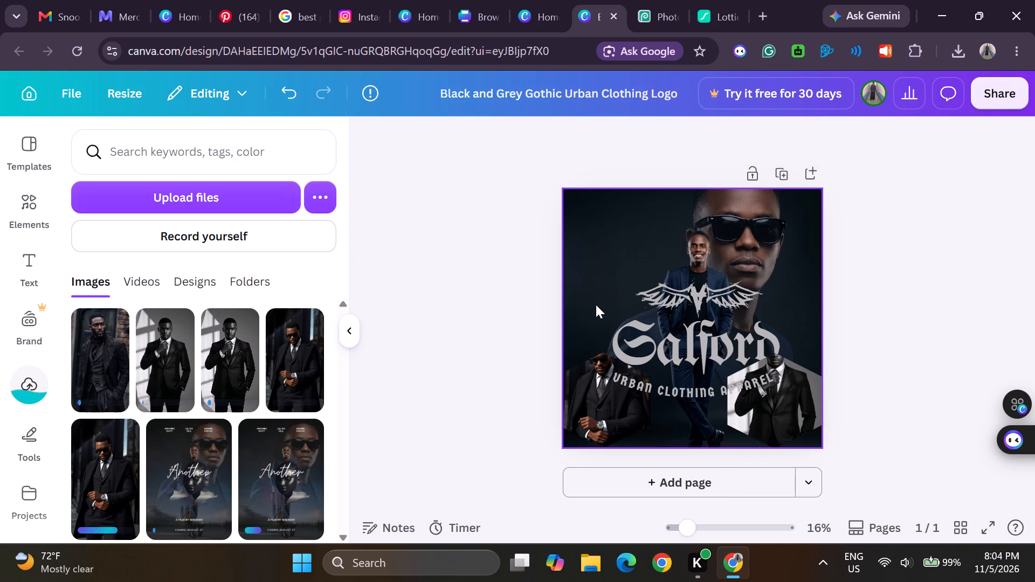
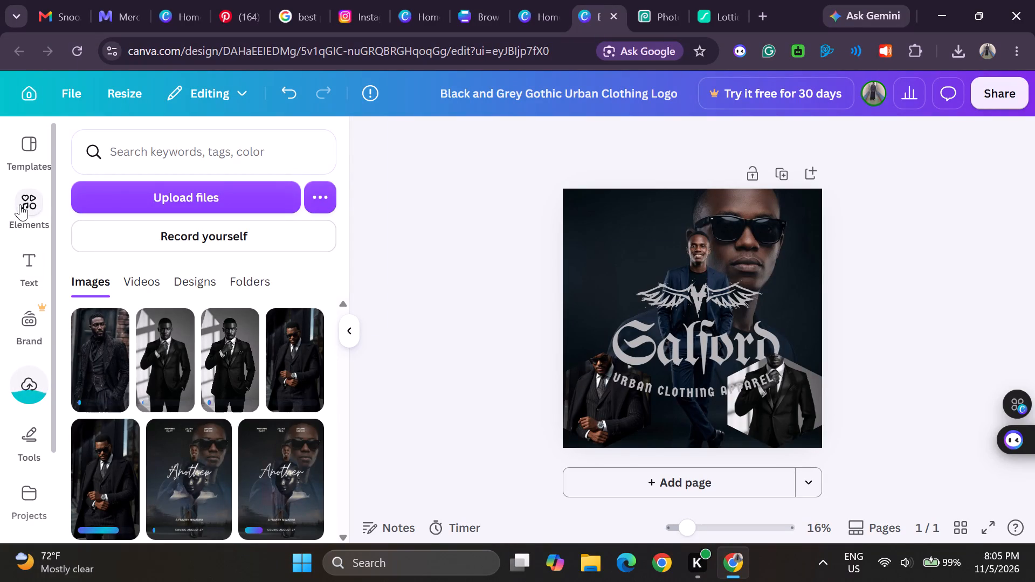
# Add the recently used hexagon frame to the logo design and duplicate it twice.
pyautogui.click(20, 204)
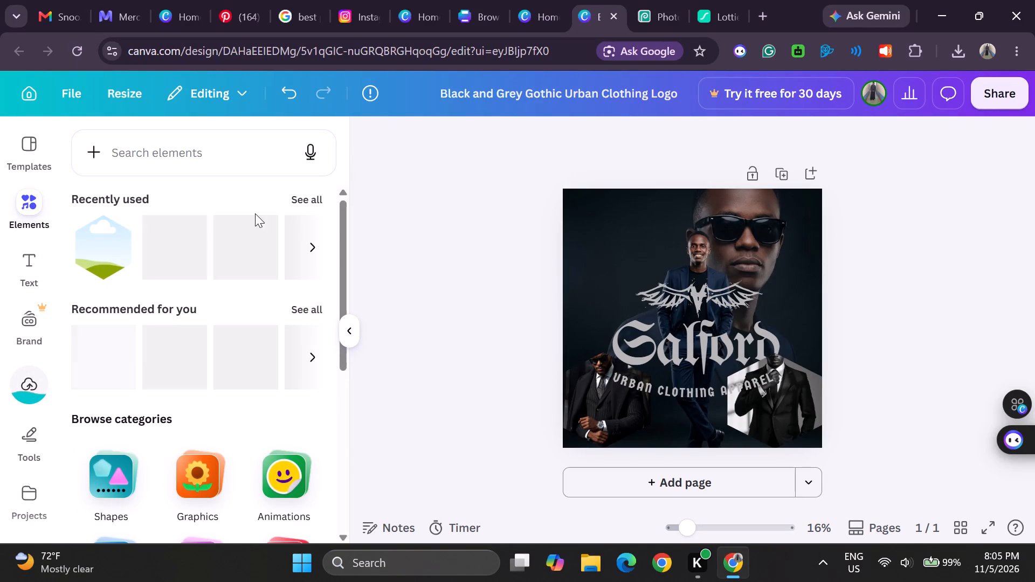
pyautogui.click(89, 241)
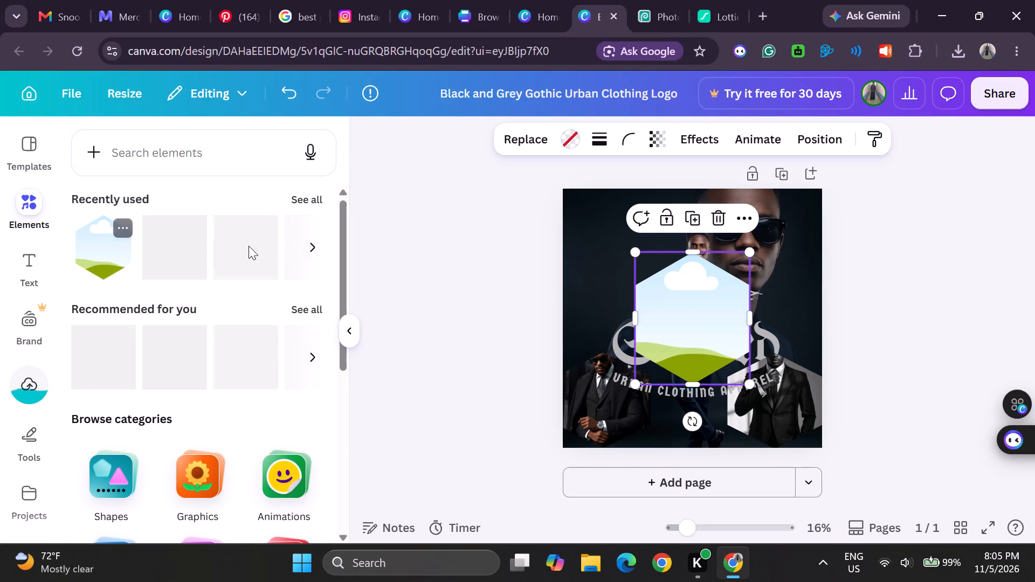
pyautogui.click(693, 211)
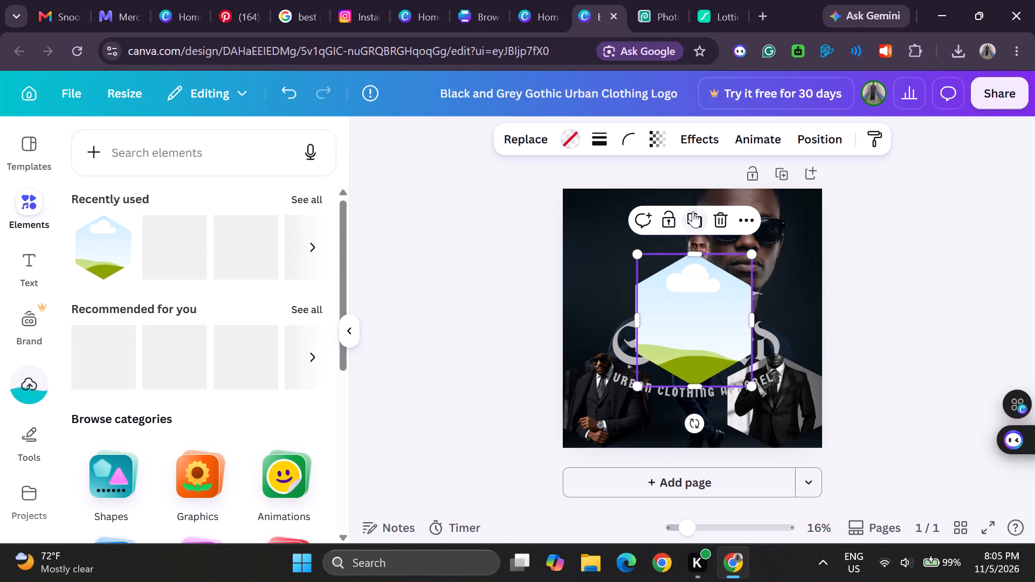
pyautogui.click(693, 211)
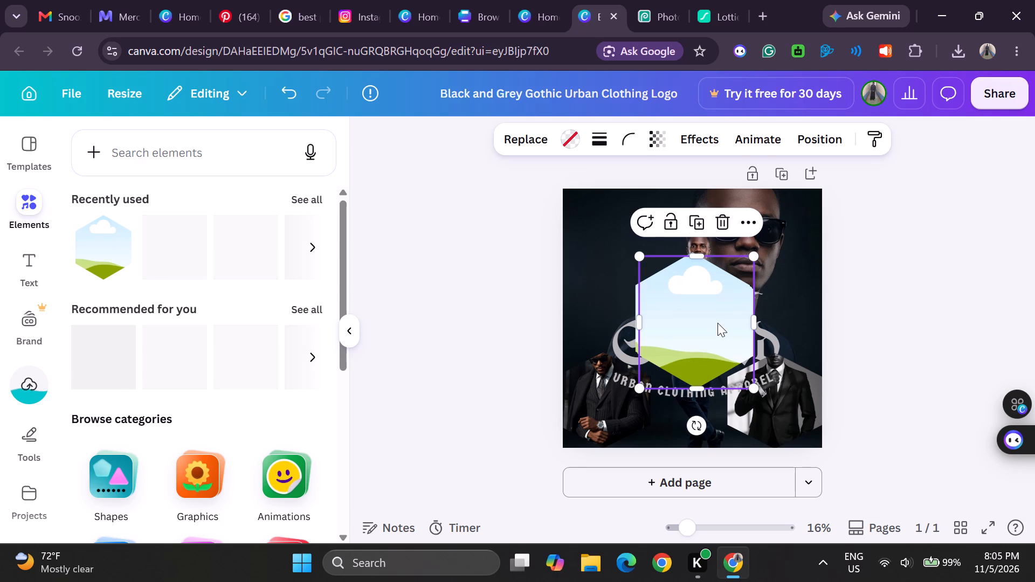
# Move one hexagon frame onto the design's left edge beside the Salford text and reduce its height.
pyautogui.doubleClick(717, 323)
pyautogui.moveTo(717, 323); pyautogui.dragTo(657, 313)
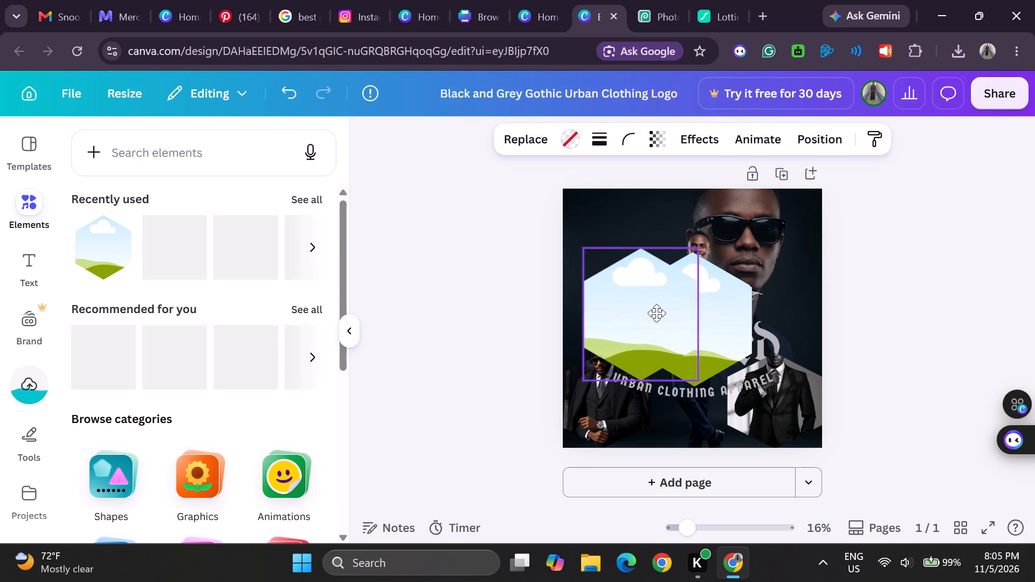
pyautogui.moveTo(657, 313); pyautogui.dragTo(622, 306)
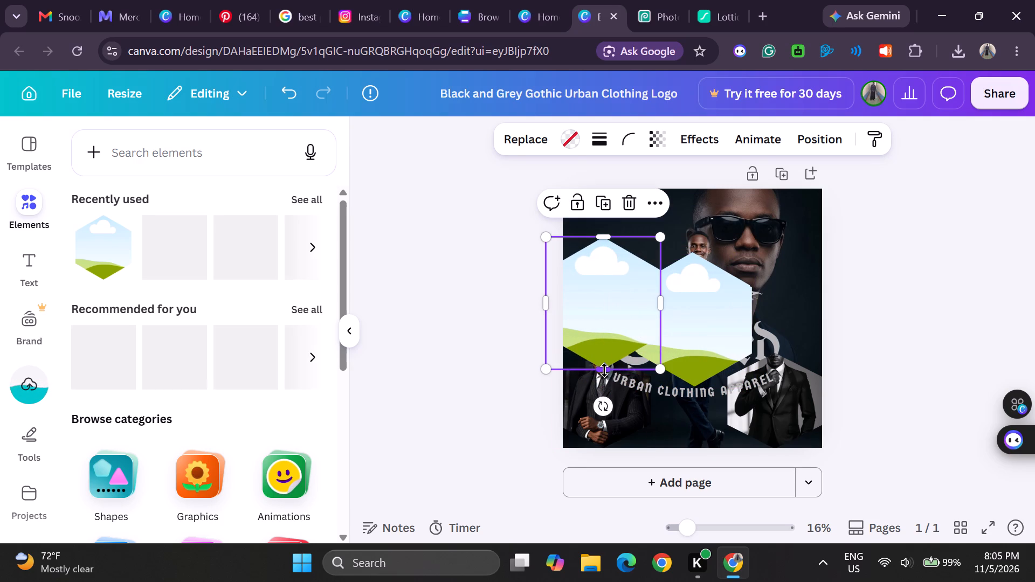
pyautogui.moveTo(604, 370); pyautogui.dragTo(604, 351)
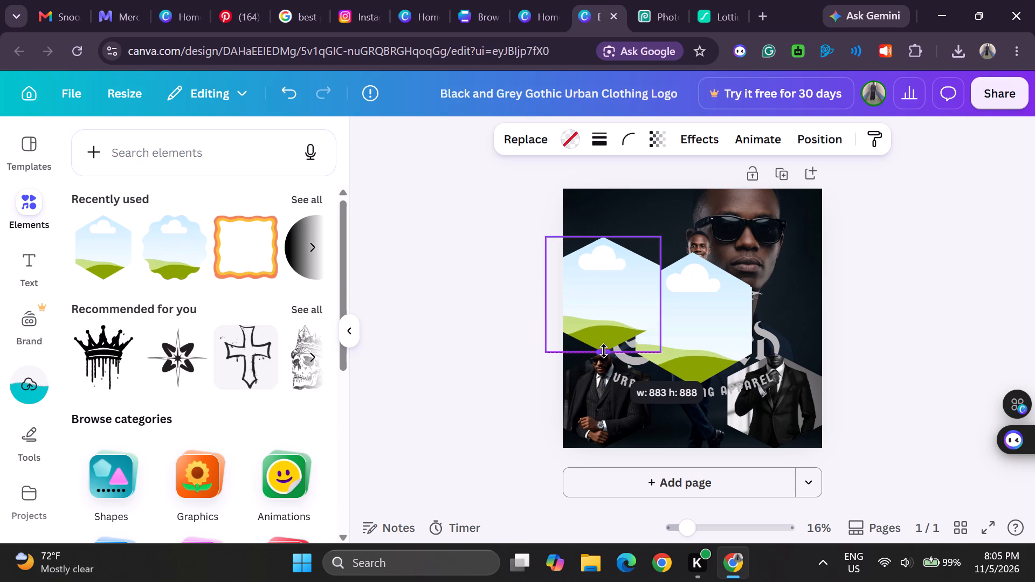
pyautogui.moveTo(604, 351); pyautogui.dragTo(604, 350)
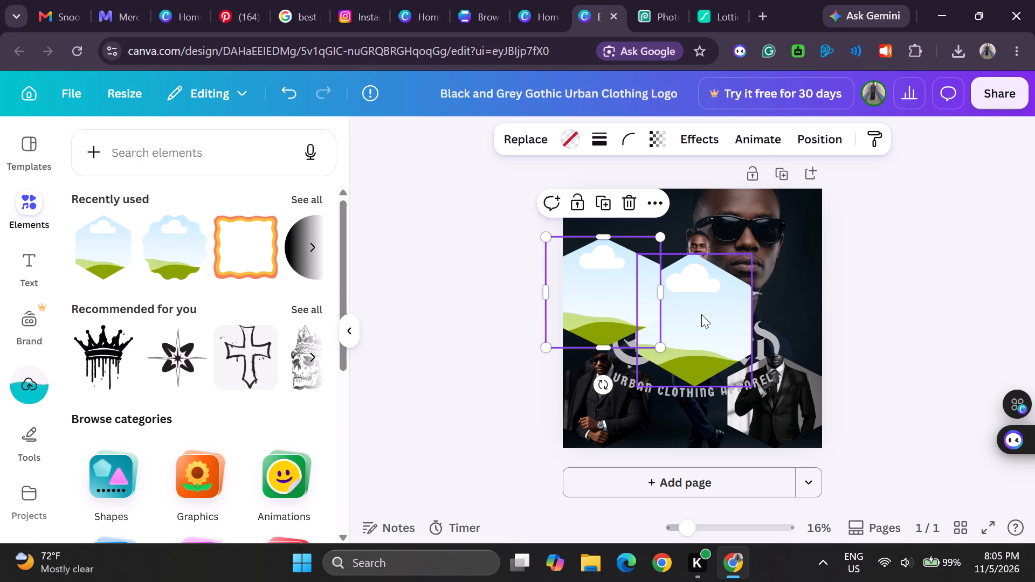
# Move a second hexagon frame against the design's right edge, above the photo of the man adjusting his tie.
pyautogui.click(701, 314)
pyautogui.moveTo(701, 314); pyautogui.dragTo(761, 308)
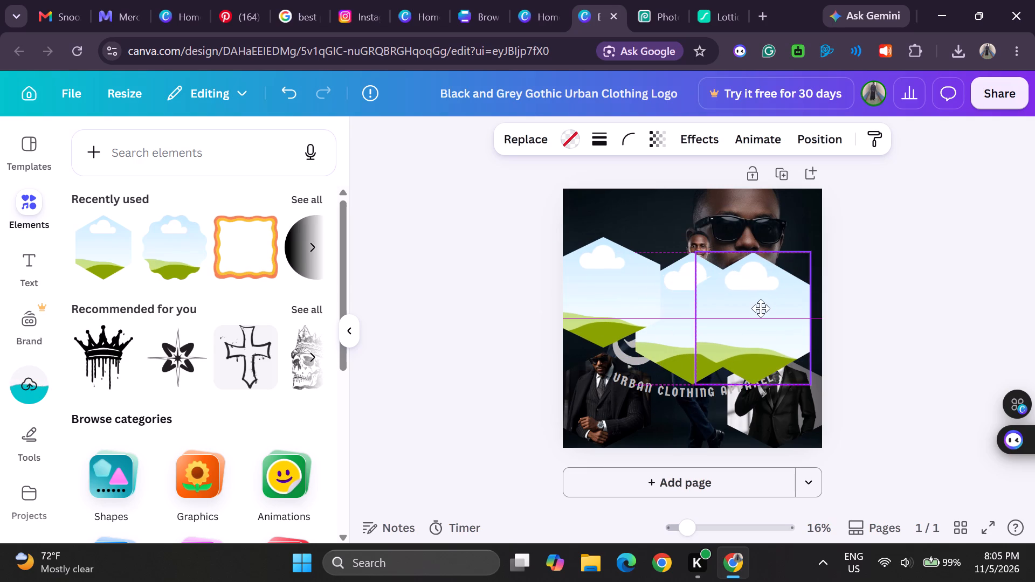
pyautogui.moveTo(761, 308); pyautogui.dragTo(776, 306)
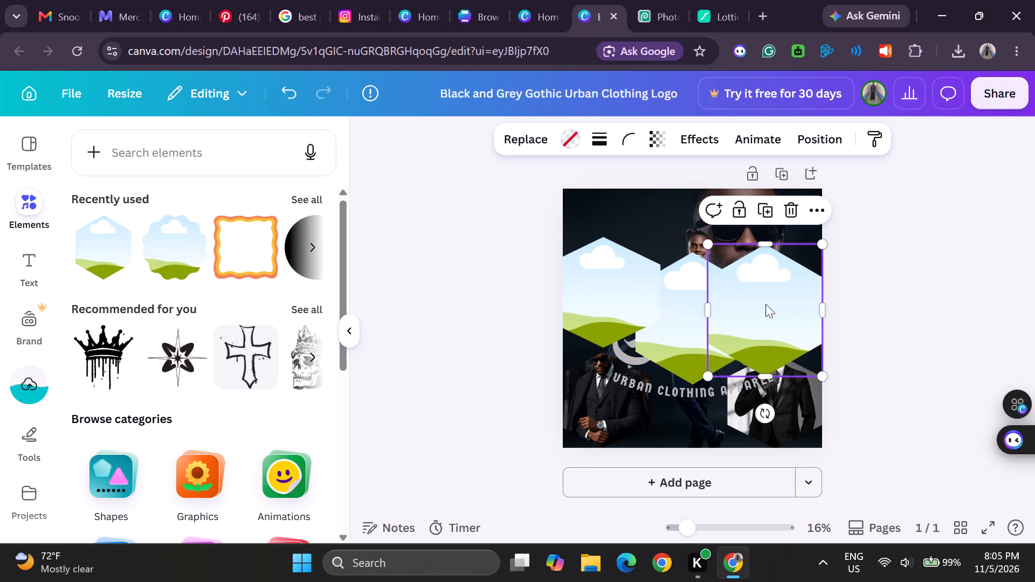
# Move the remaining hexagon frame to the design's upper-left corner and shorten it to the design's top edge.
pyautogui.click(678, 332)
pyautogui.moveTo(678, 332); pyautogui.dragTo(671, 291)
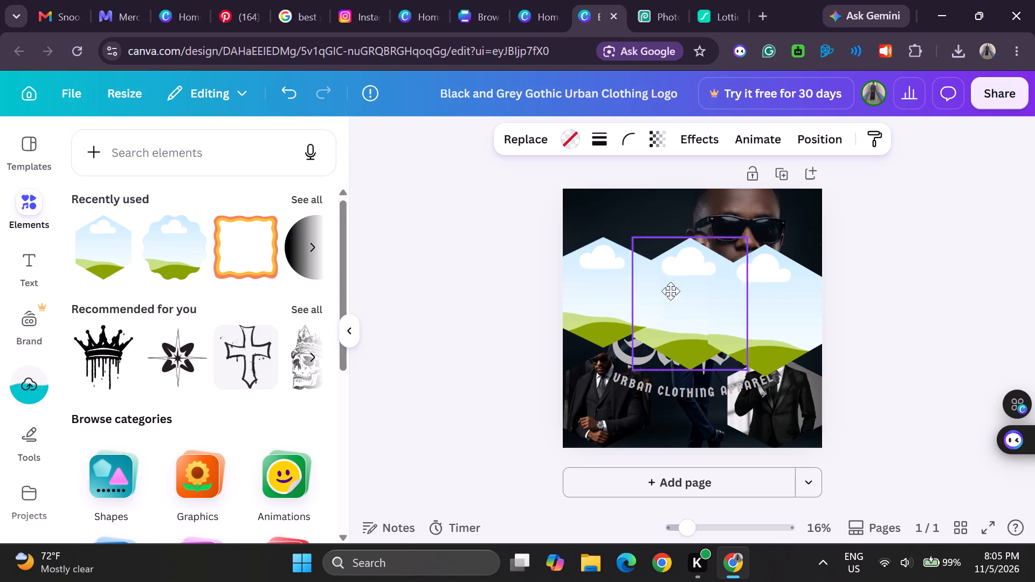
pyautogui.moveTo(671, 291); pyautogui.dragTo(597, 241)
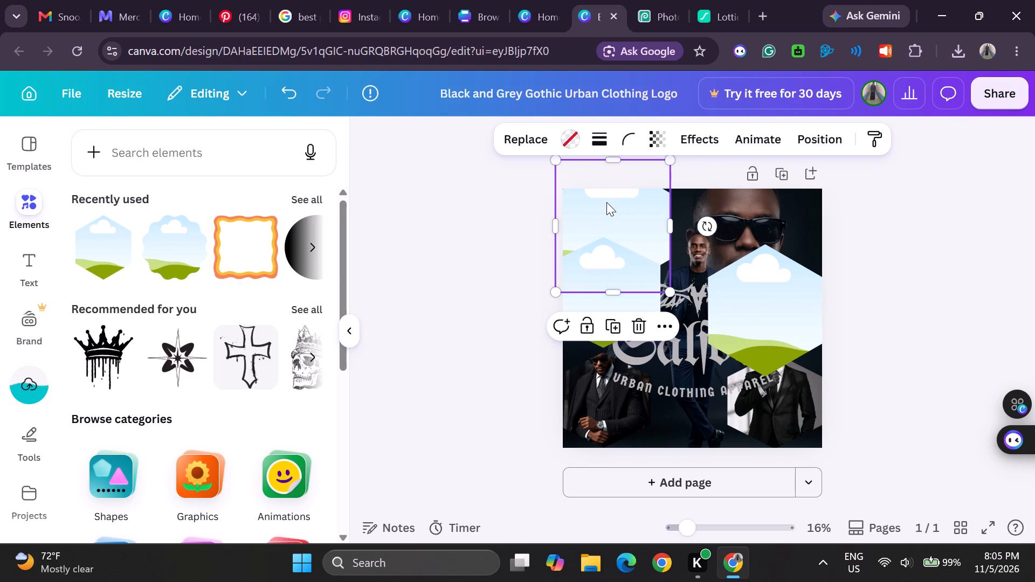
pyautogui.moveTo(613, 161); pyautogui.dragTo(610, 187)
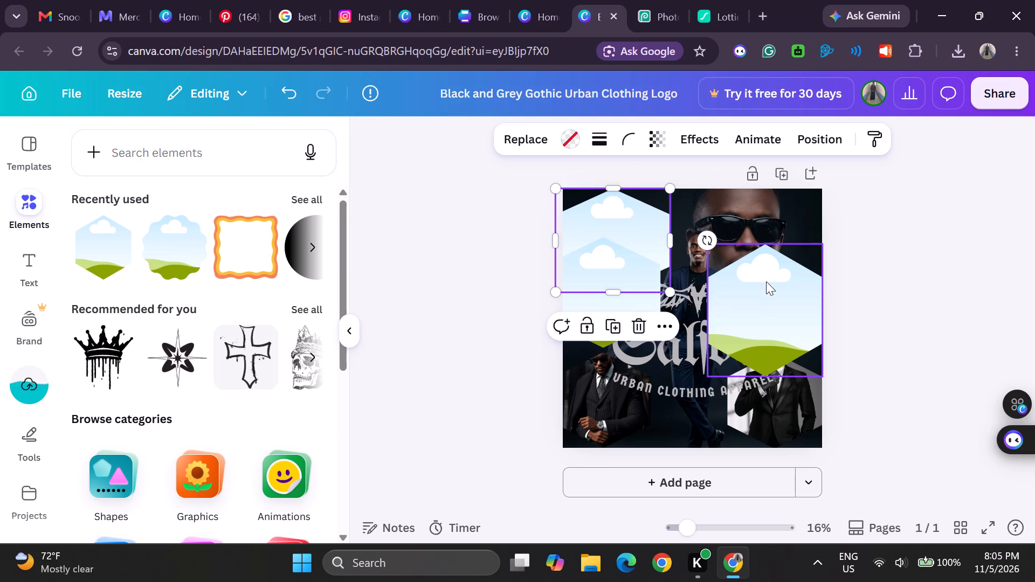
# Shrink the hexagon frame at the design's right edge to about 534 wide, reducing its height to match.
pyautogui.click(754, 308)
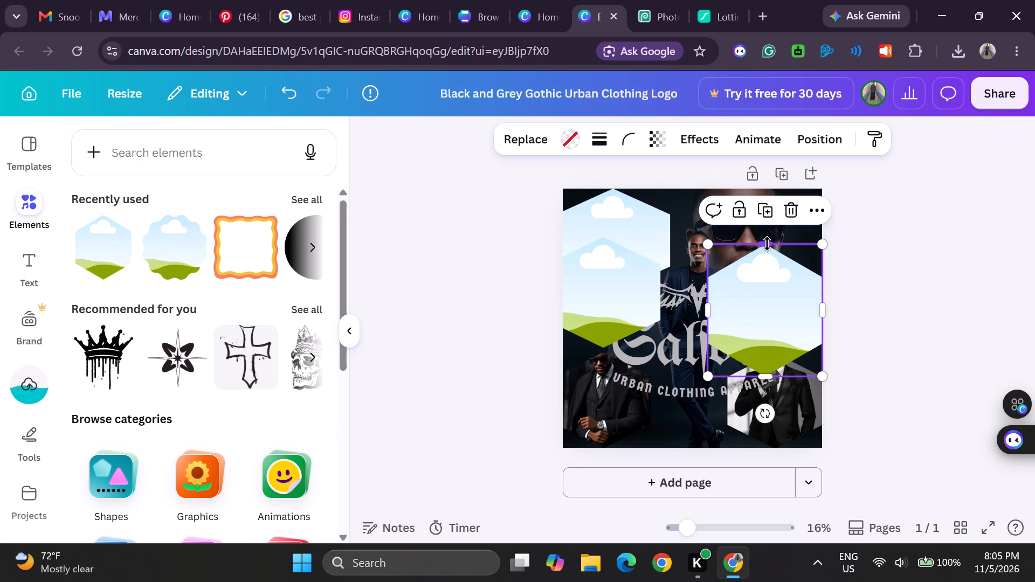
pyautogui.moveTo(767, 243); pyautogui.dragTo(767, 273)
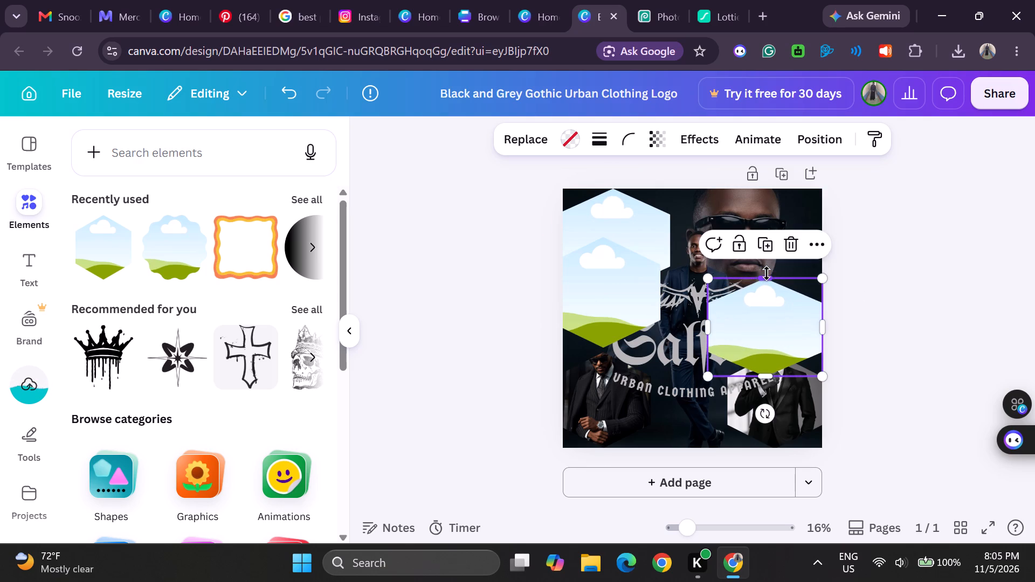
pyautogui.moveTo(767, 375); pyautogui.dragTo(766, 364)
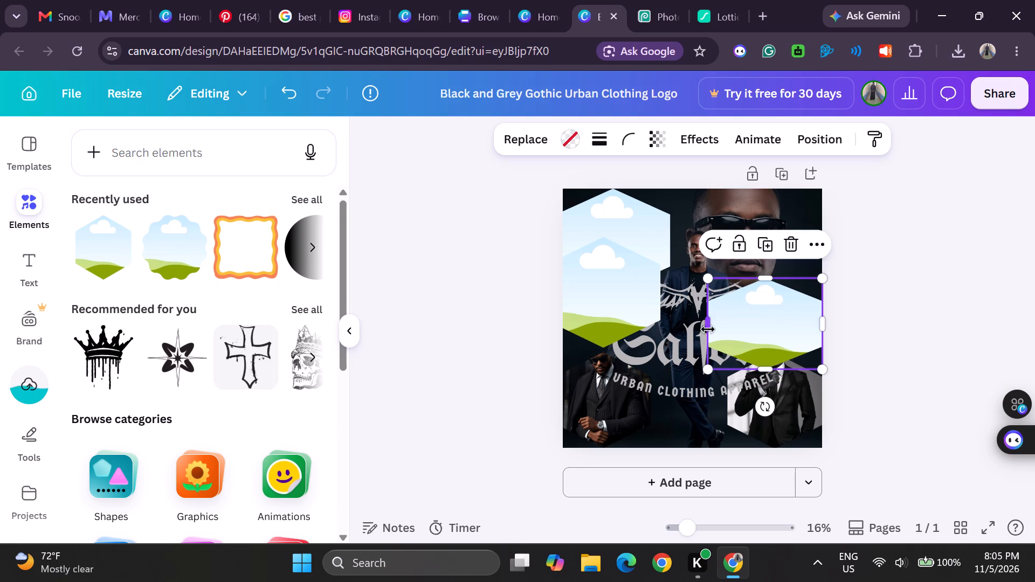
pyautogui.moveTo(710, 323); pyautogui.dragTo(748, 322)
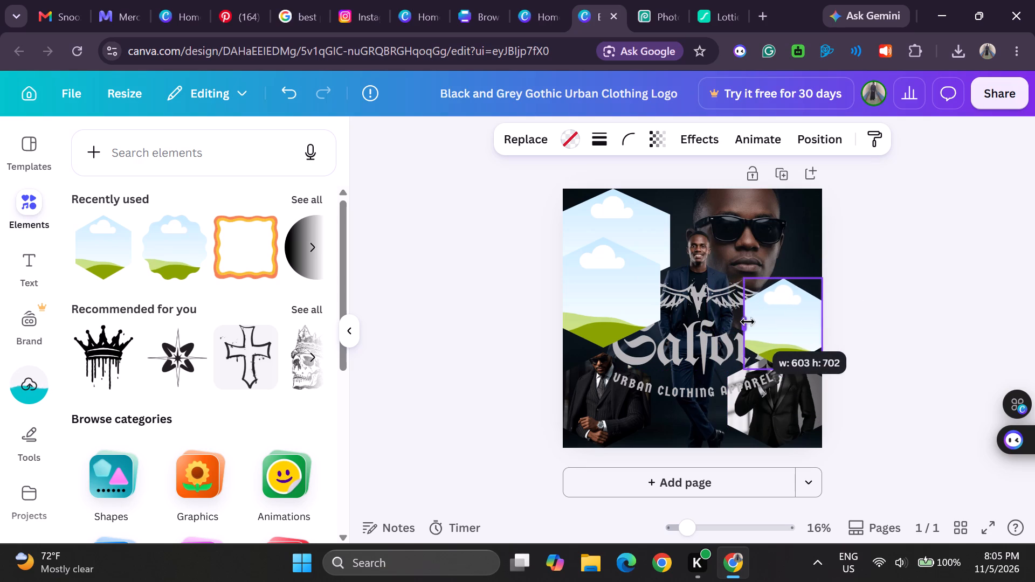
pyautogui.moveTo(748, 322); pyautogui.dragTo(755, 321)
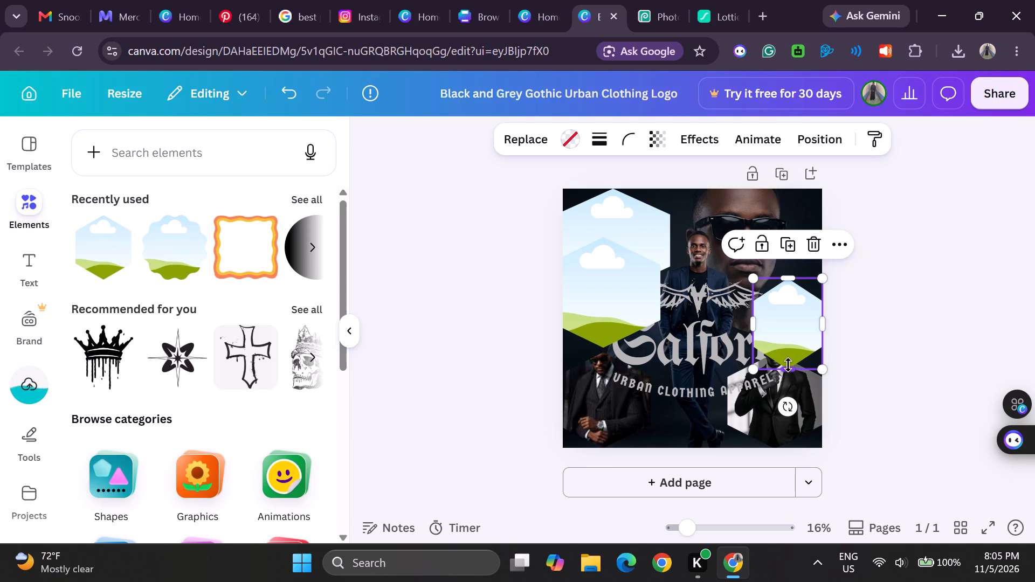
pyautogui.moveTo(788, 365); pyautogui.dragTo(789, 354)
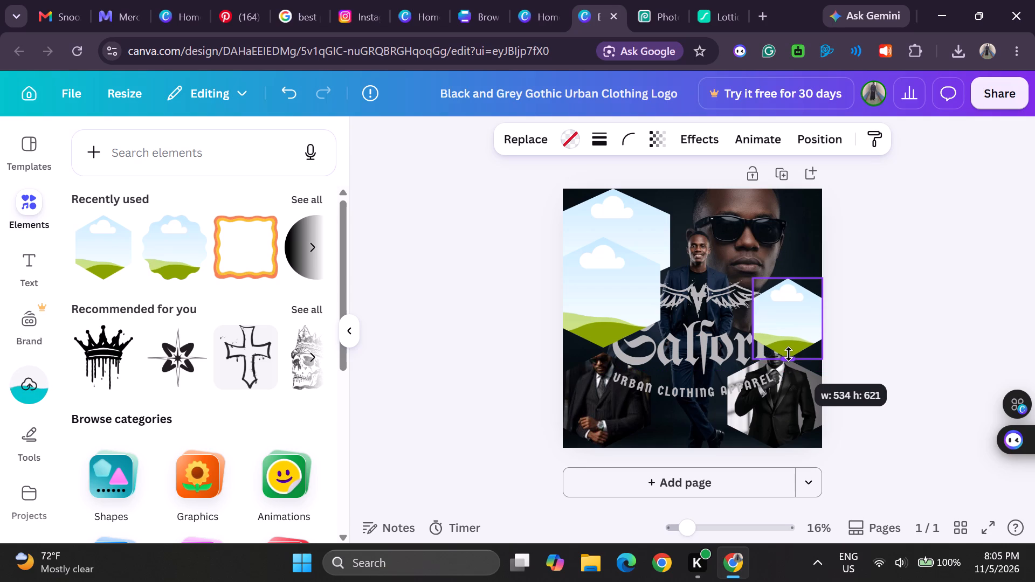
pyautogui.moveTo(789, 354); pyautogui.dragTo(788, 350)
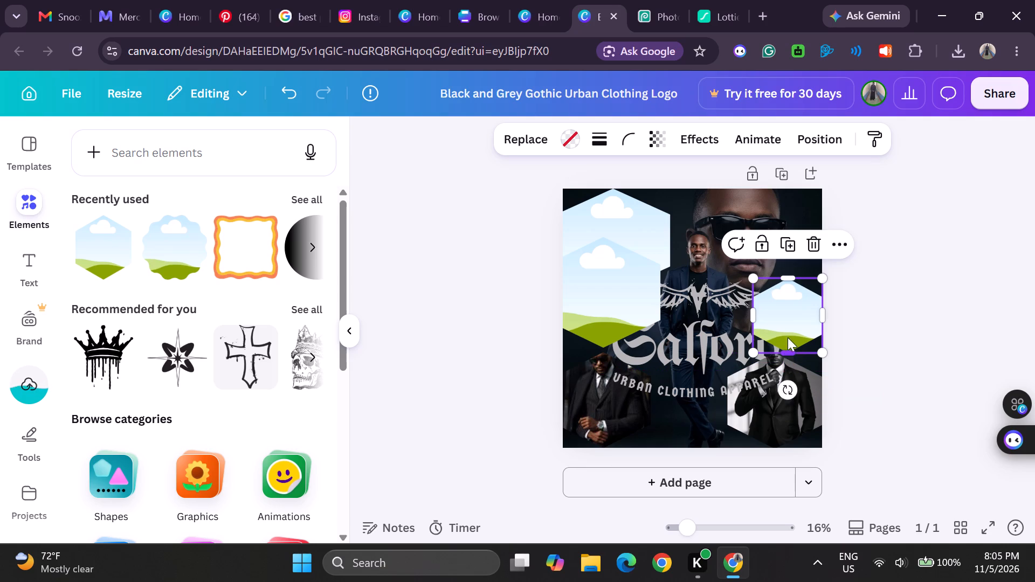
# Duplicate the small hexagon frame and place the copy directly above it along the design's right edge.
pyautogui.click(785, 245)
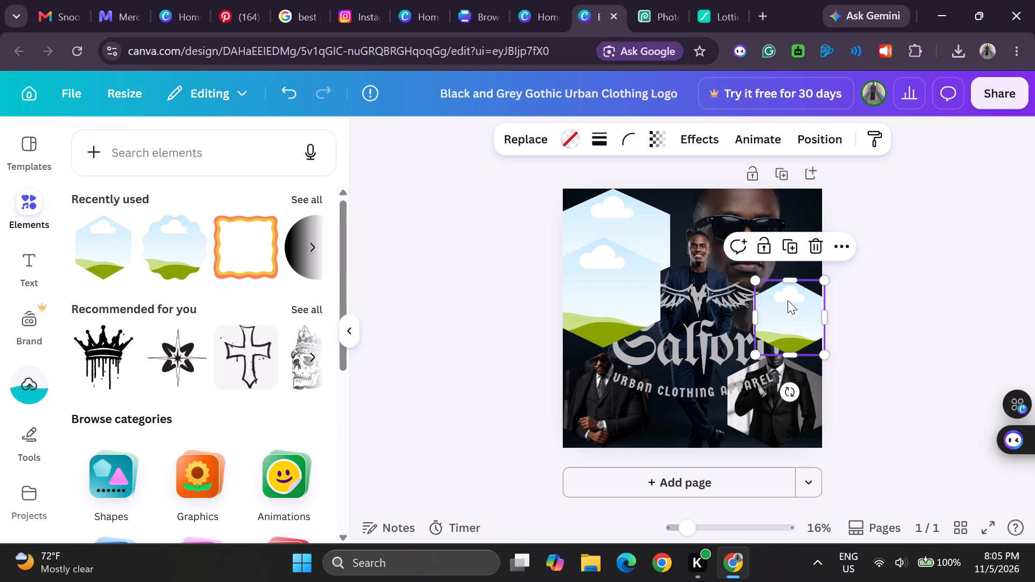
pyautogui.moveTo(788, 301); pyautogui.dragTo(791, 229)
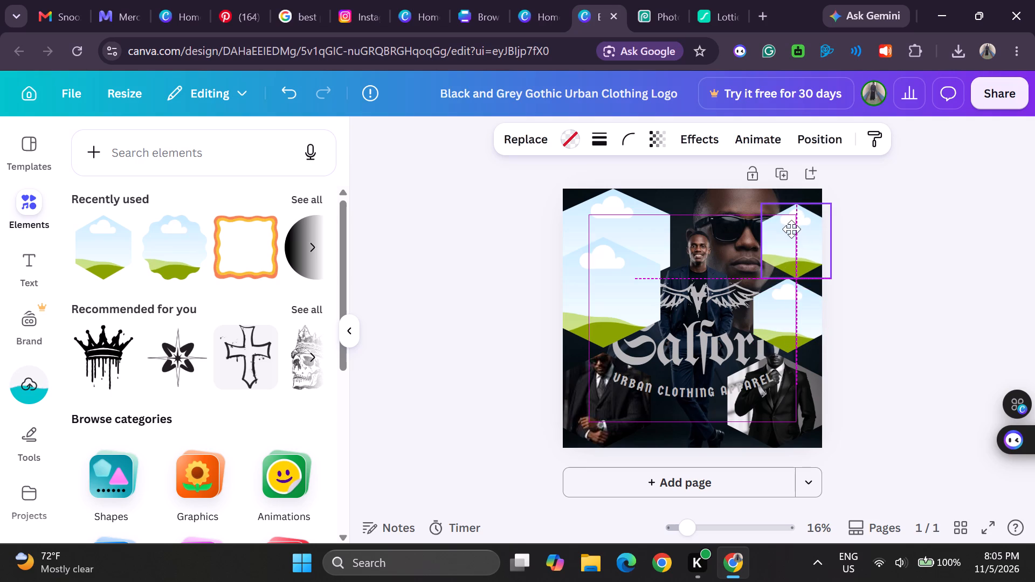
pyautogui.moveTo(791, 229); pyautogui.dragTo(791, 233)
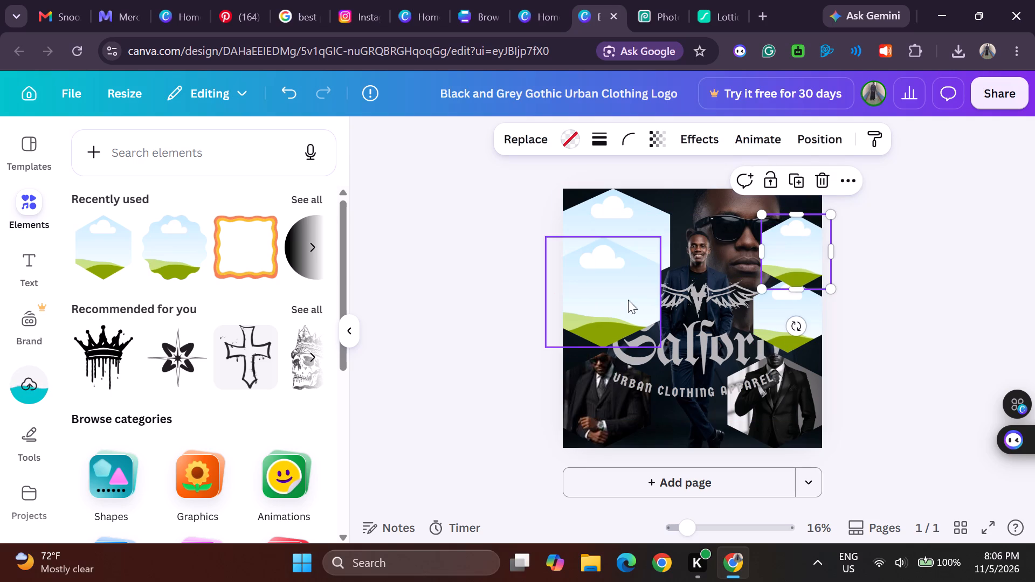
# Delete the two large empty hexagon frames on the left side of the design.
pyautogui.click(603, 299)
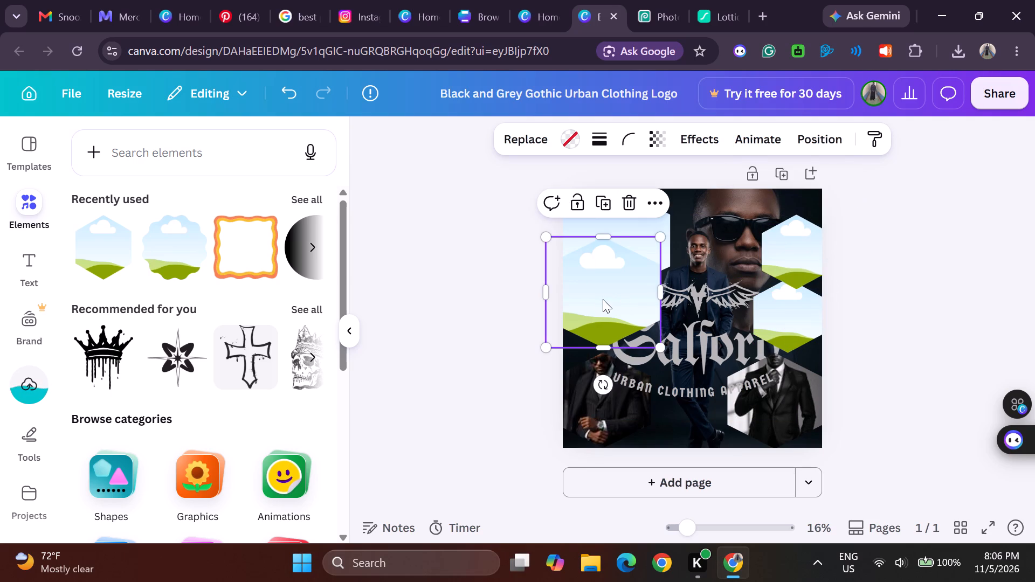
pyautogui.click(629, 204)
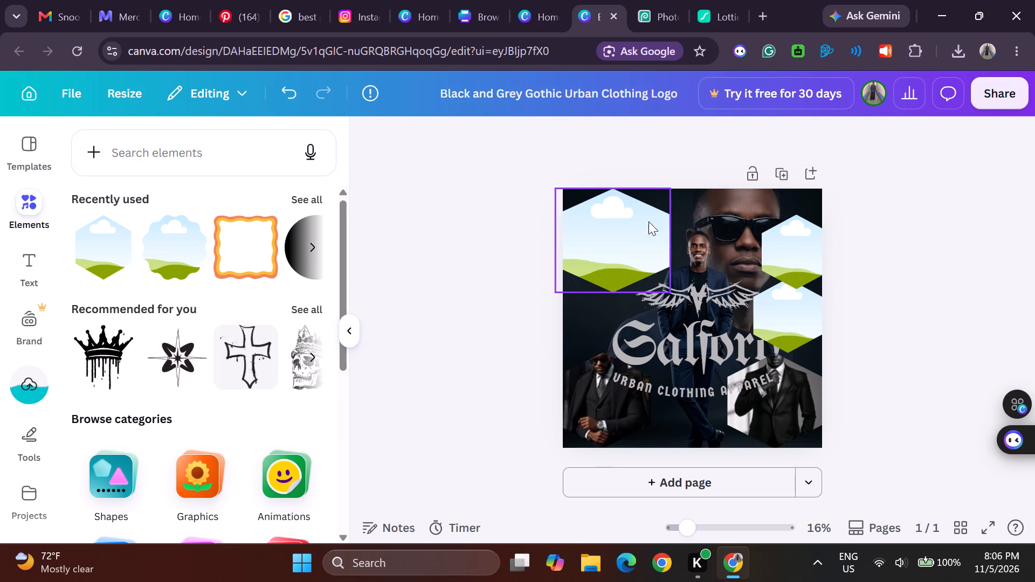
pyautogui.click(620, 226)
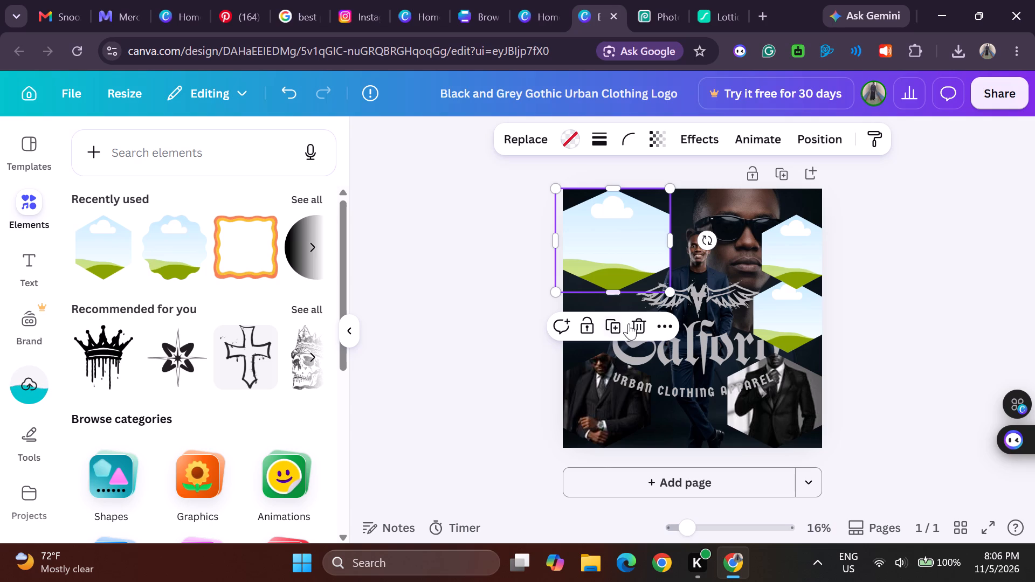
pyautogui.click(640, 325)
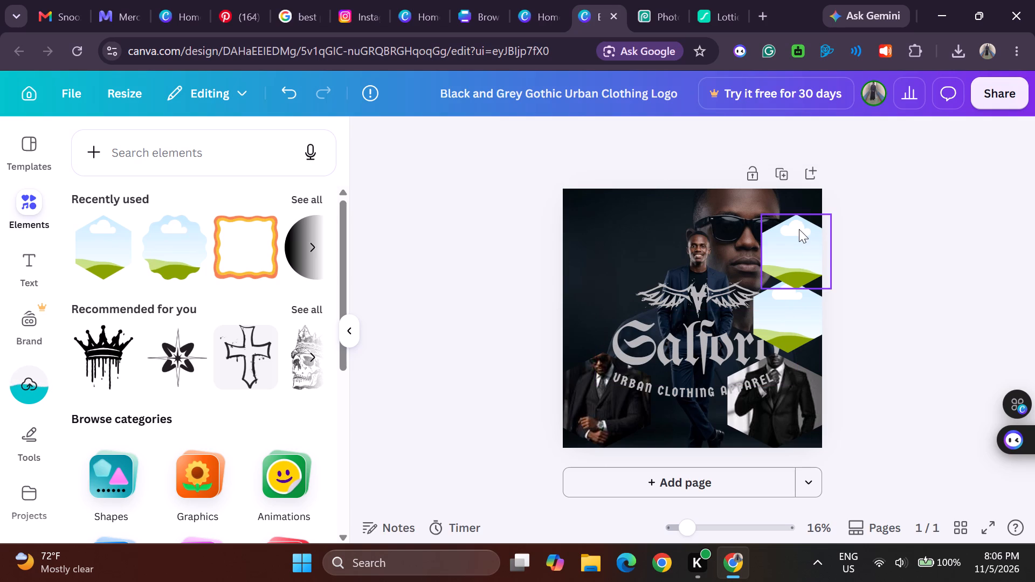
# Move the topmost hexagon frame from the design's upper-right corner to its left edge, just above the suited man's photo.
pyautogui.click(799, 229)
pyautogui.click(793, 178)
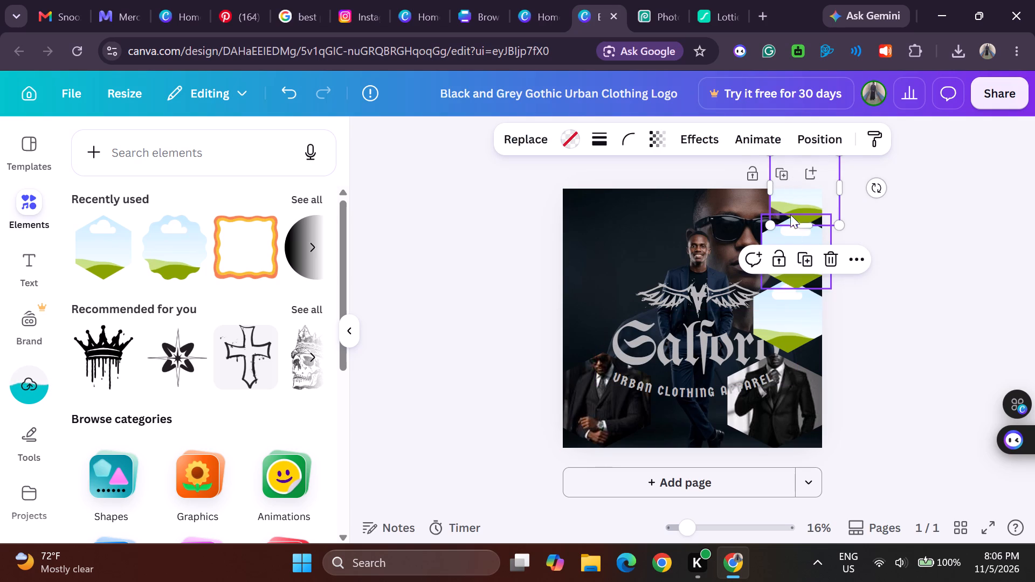
pyautogui.click(795, 198)
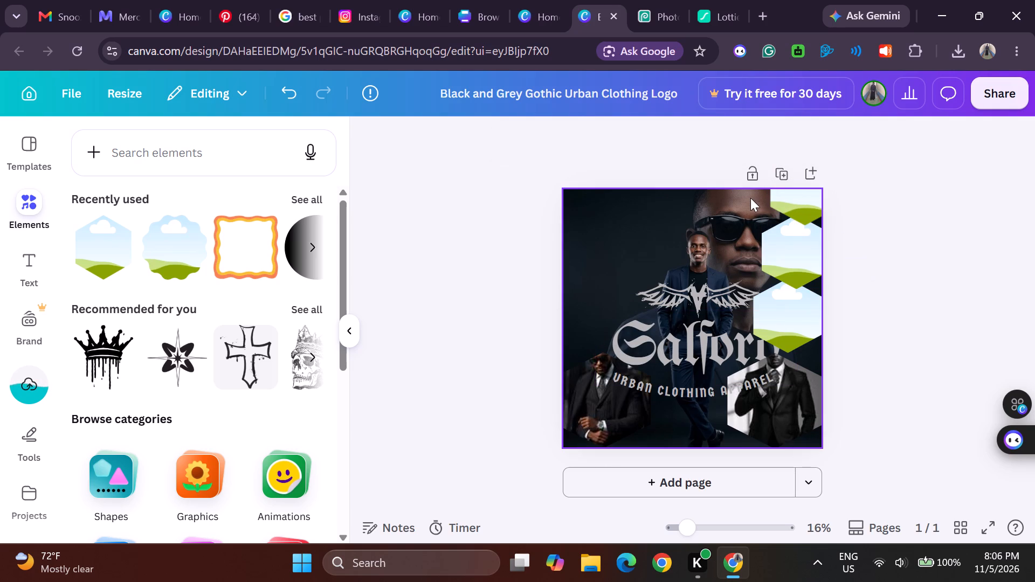
pyautogui.click(791, 202)
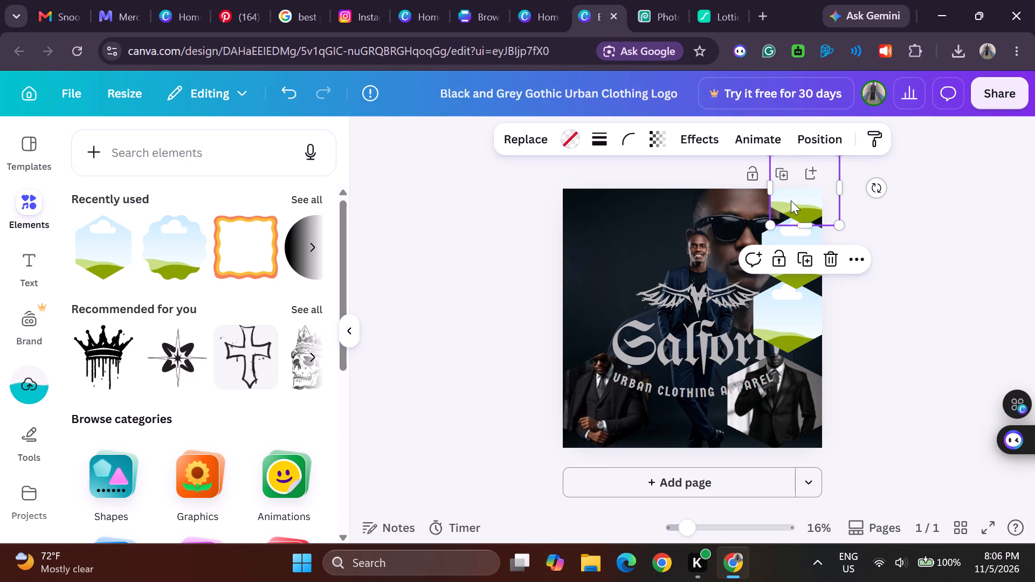
pyautogui.moveTo(791, 202); pyautogui.dragTo(630, 262)
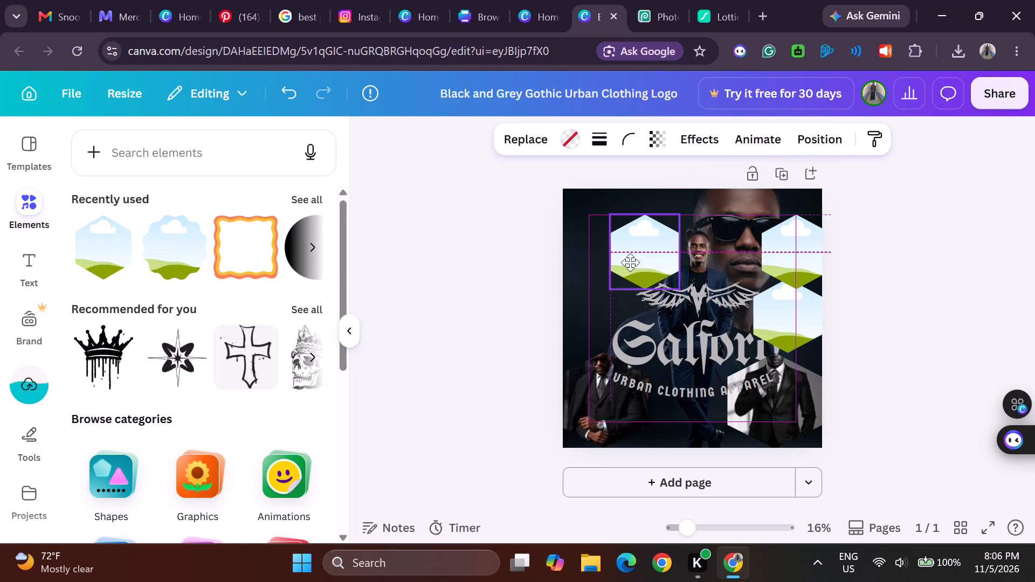
pyautogui.moveTo(630, 262); pyautogui.dragTo(585, 307)
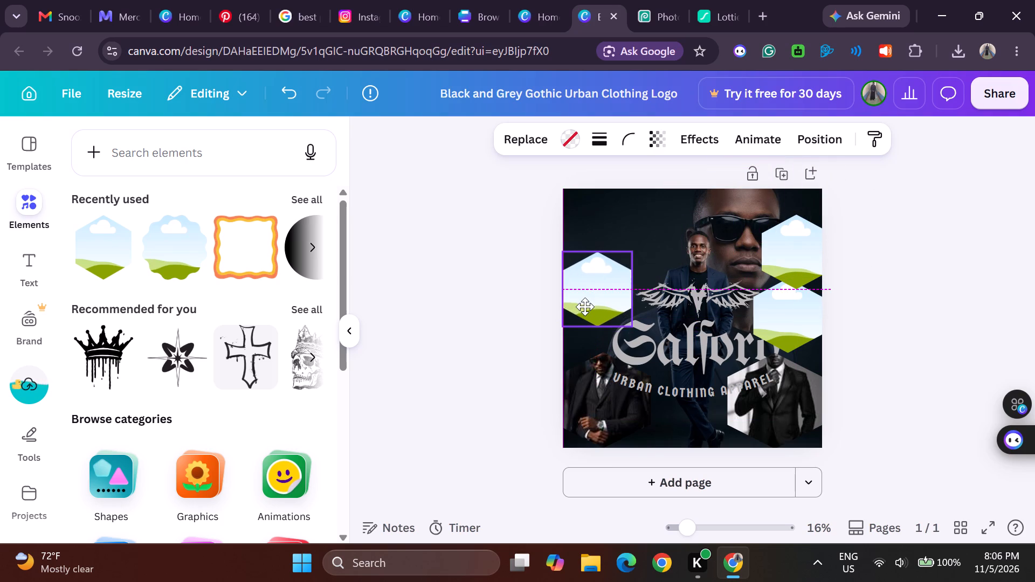
pyautogui.moveTo(585, 307); pyautogui.dragTo(585, 310)
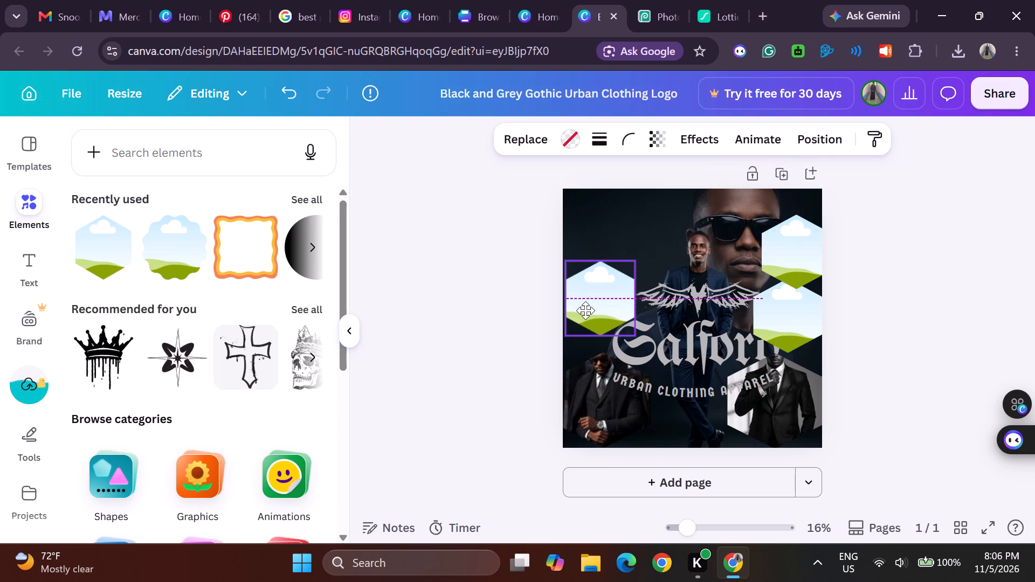
pyautogui.moveTo(585, 310); pyautogui.dragTo(581, 313)
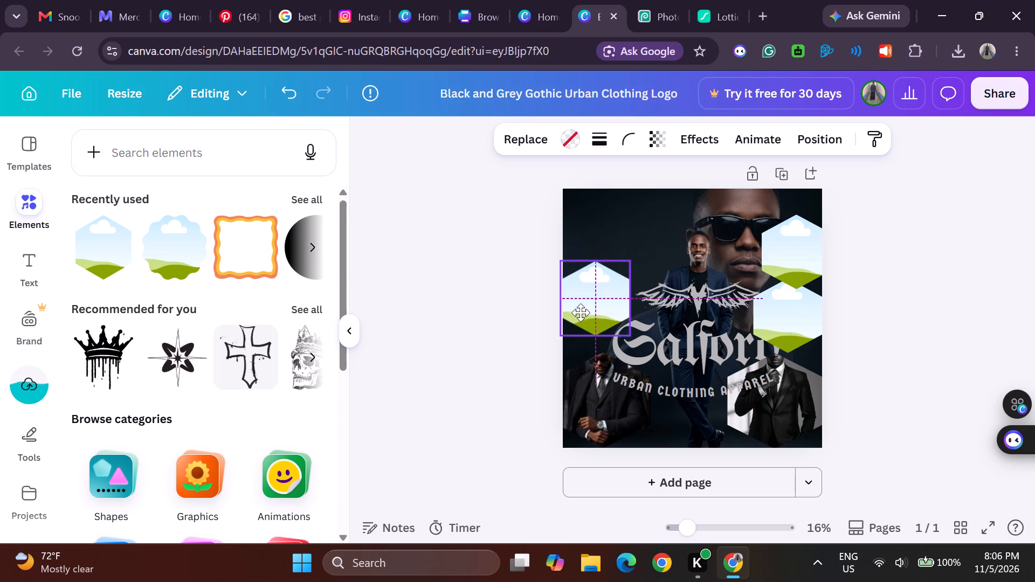
pyautogui.moveTo(581, 313); pyautogui.dragTo(583, 306)
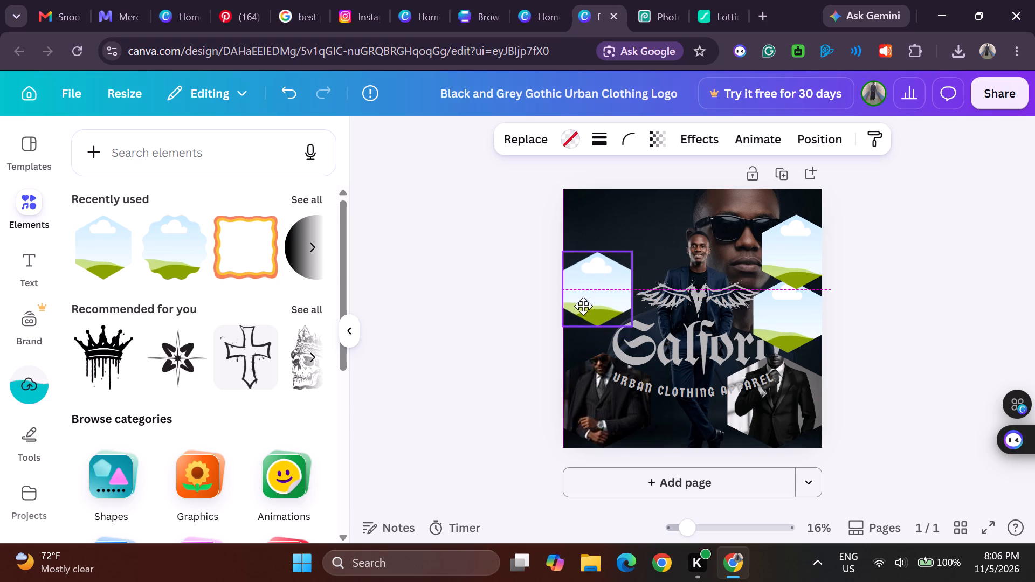
pyautogui.moveTo(583, 306); pyautogui.dragTo(583, 307)
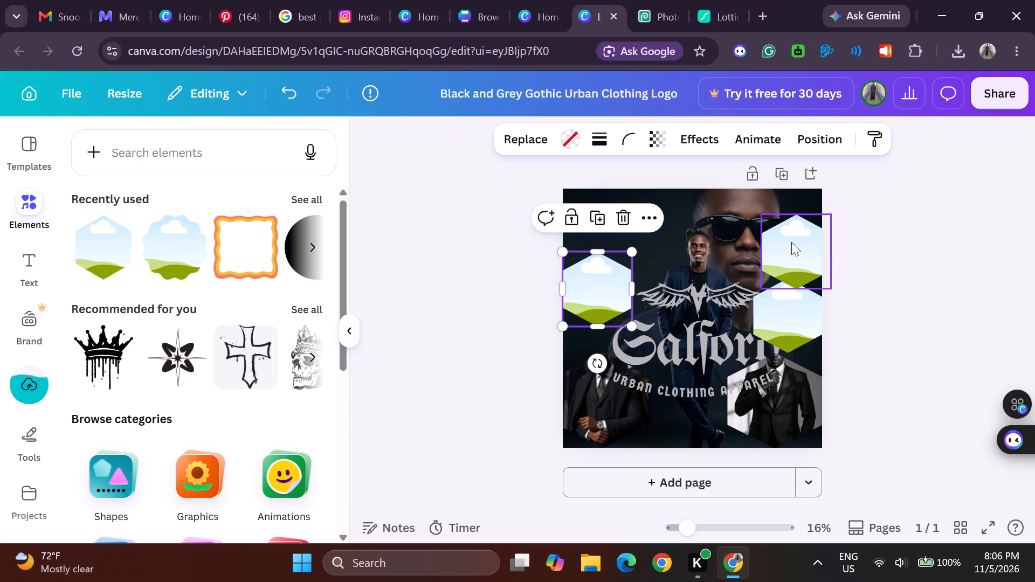
# Move the upper empty hexagon frame from the right edge to the design's top edge, above and right of the left-edge frame.
pyautogui.moveTo(791, 242); pyautogui.dragTo(685, 211)
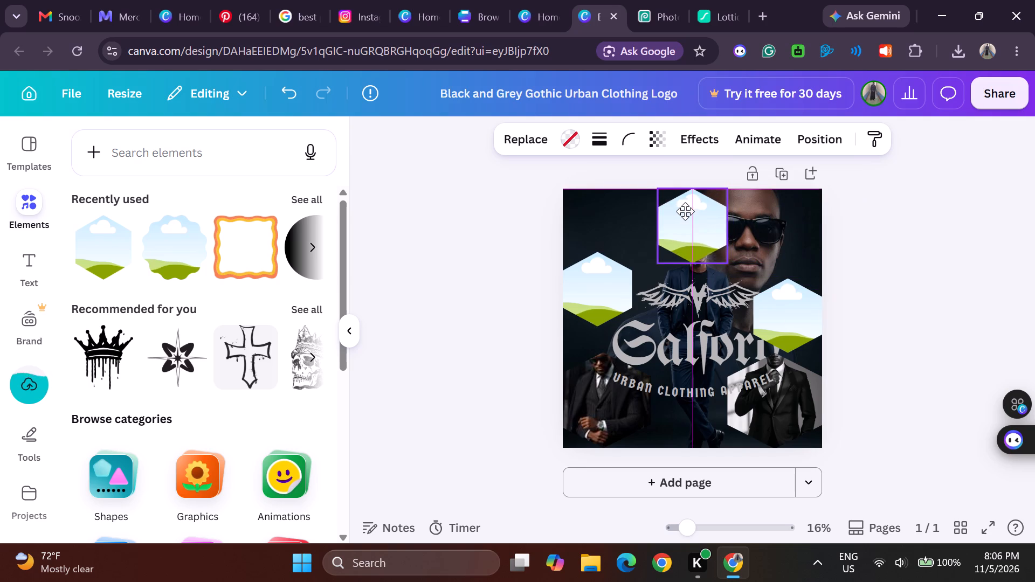
pyautogui.moveTo(685, 211); pyautogui.dragTo(662, 211)
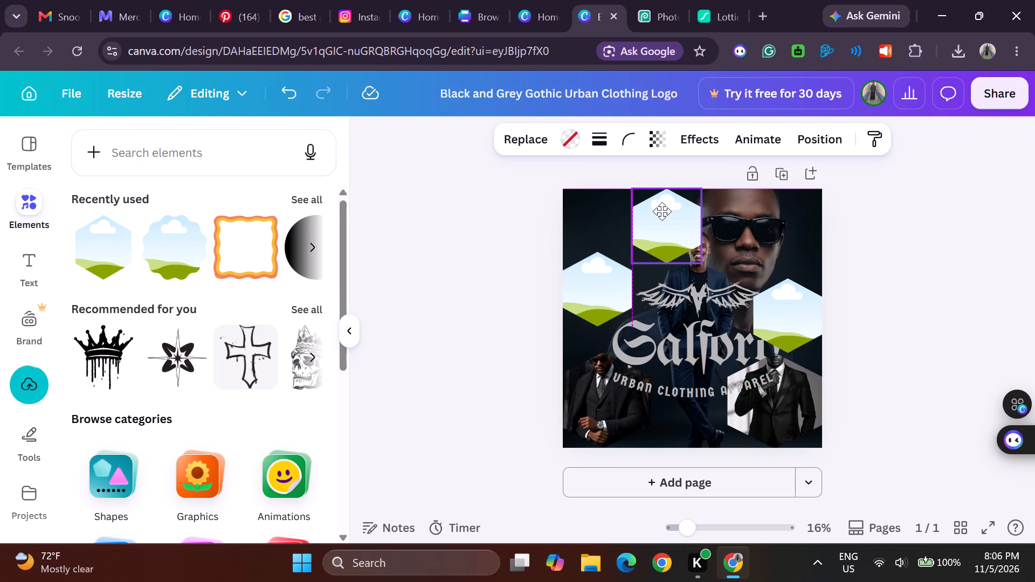
pyautogui.moveTo(662, 211); pyautogui.dragTo(646, 208)
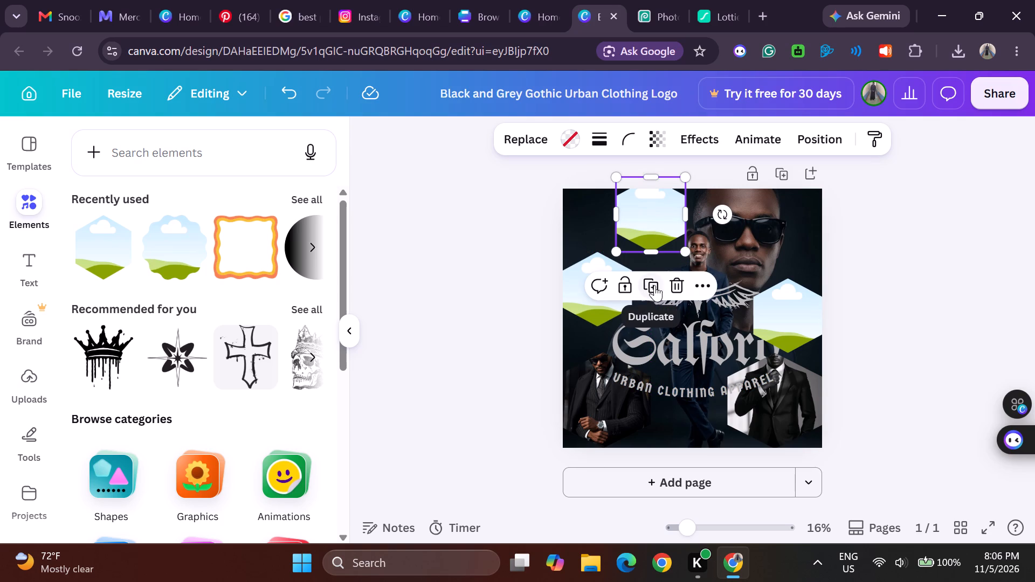
# Duplicate the hexagon frame at the top edge and place the copy beside it in the design's upper-left corner.
pyautogui.click(651, 283)
pyautogui.moveTo(644, 200); pyautogui.dragTo(579, 200)
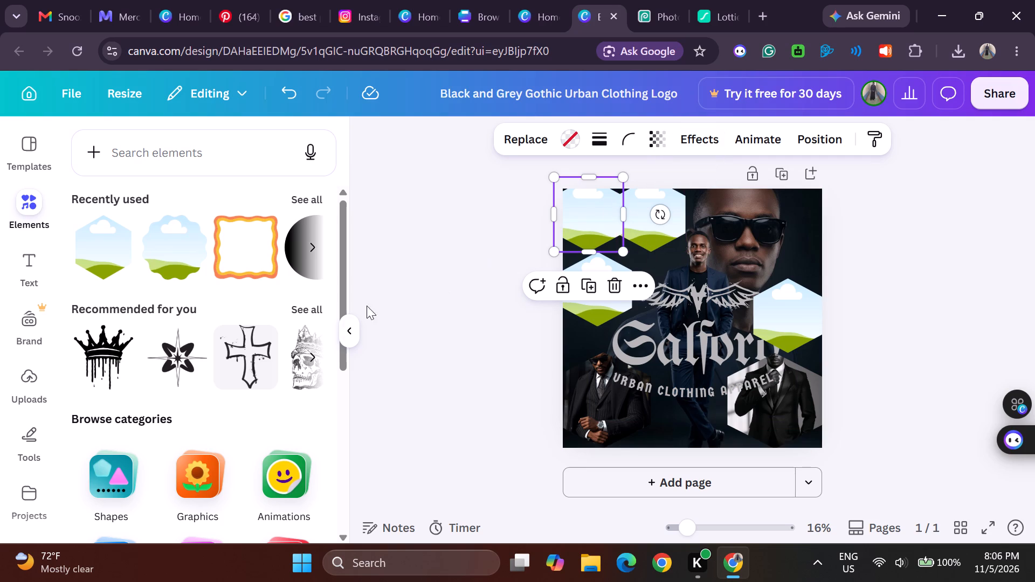
# Fill the empty hexagon frame at the design's right edge with the uploaded photo of the bearded man in a dark coat.
pyautogui.click(24, 380)
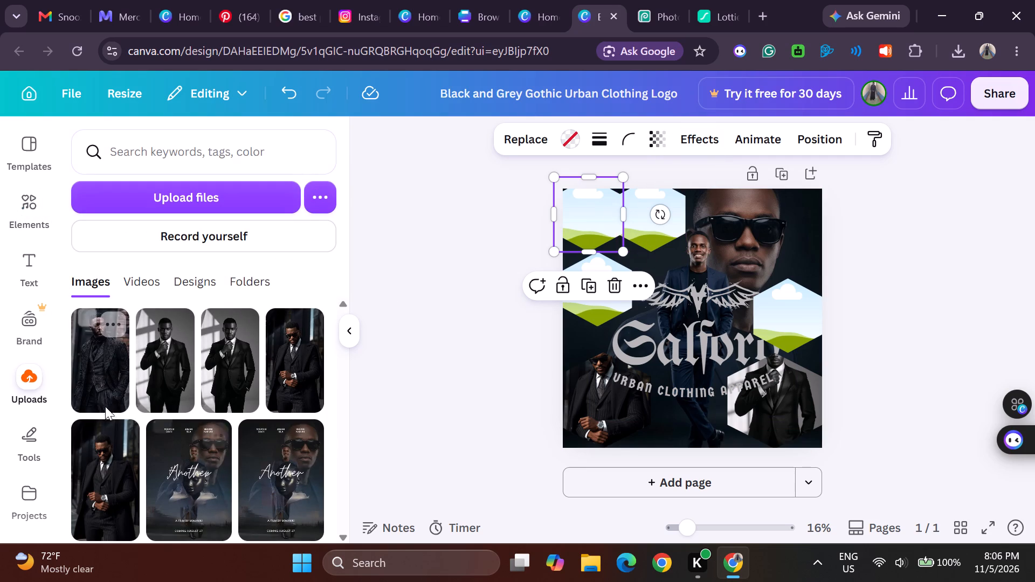
pyautogui.scroll(-1, 143, 463)
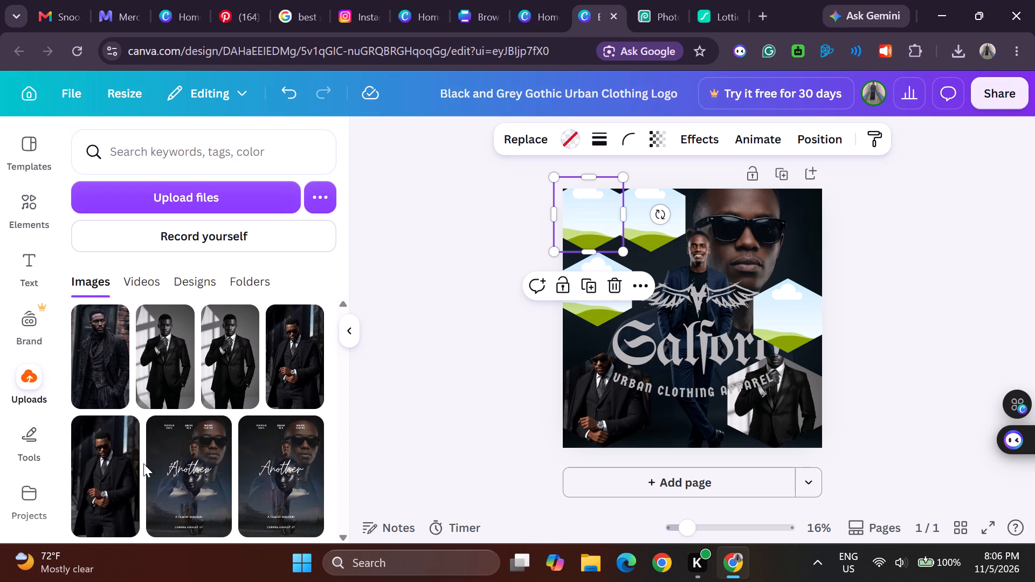
pyautogui.scroll(-2, 143, 463)
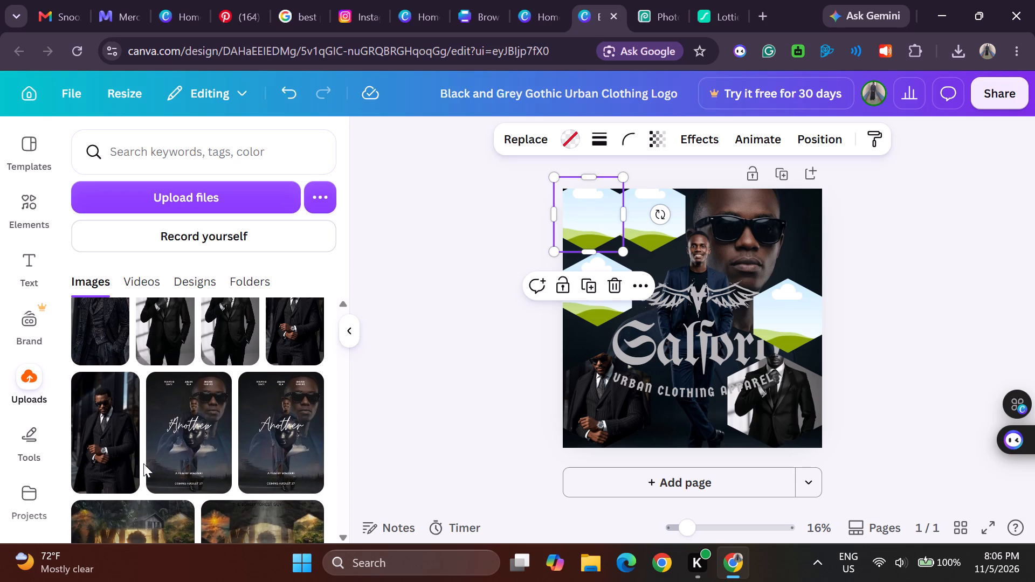
pyautogui.click(95, 343)
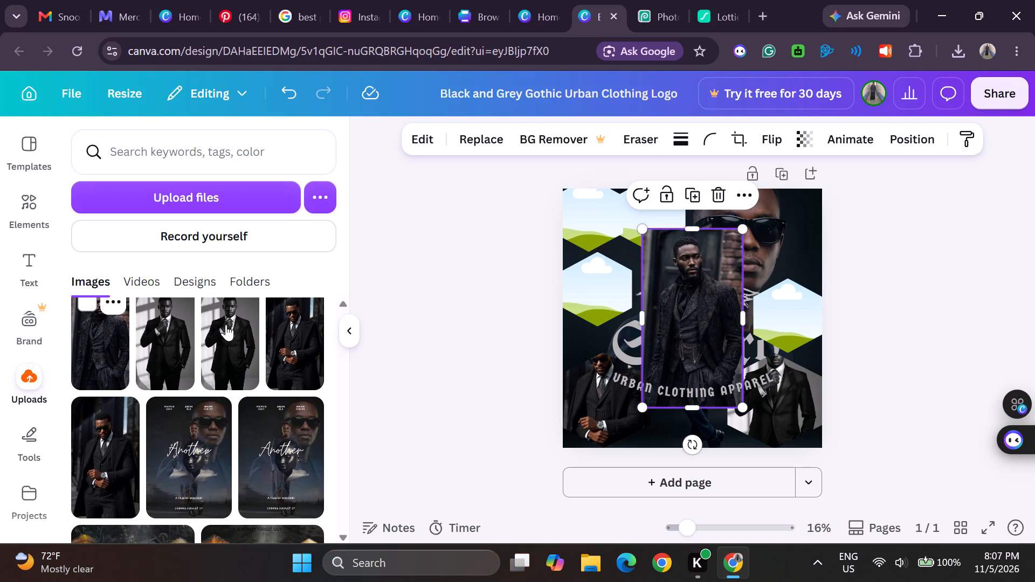
pyautogui.moveTo(686, 322); pyautogui.dragTo(639, 303, button='right')
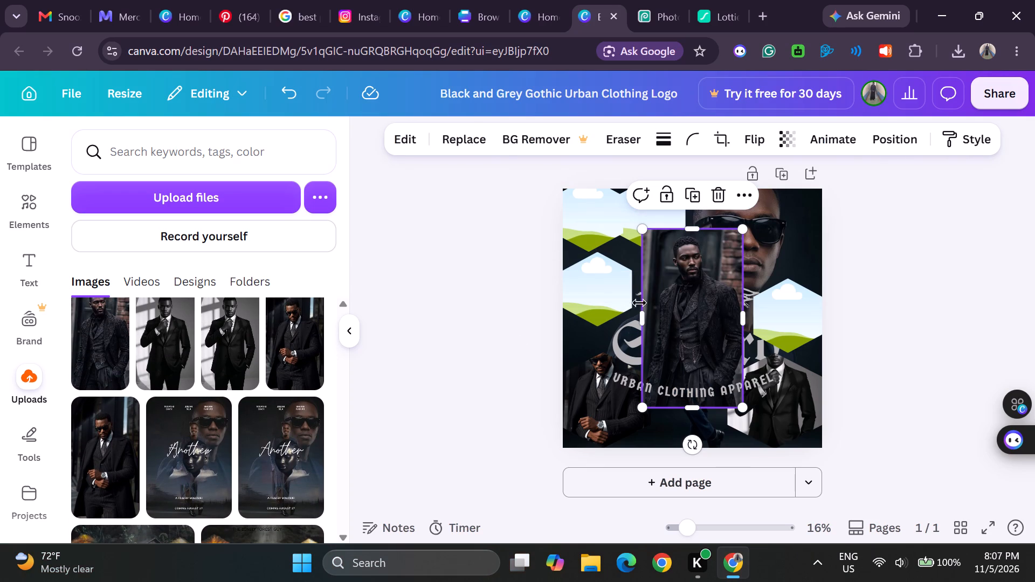
pyautogui.moveTo(639, 303); pyautogui.dragTo(636, 302, button='right')
pyautogui.click(492, 223)
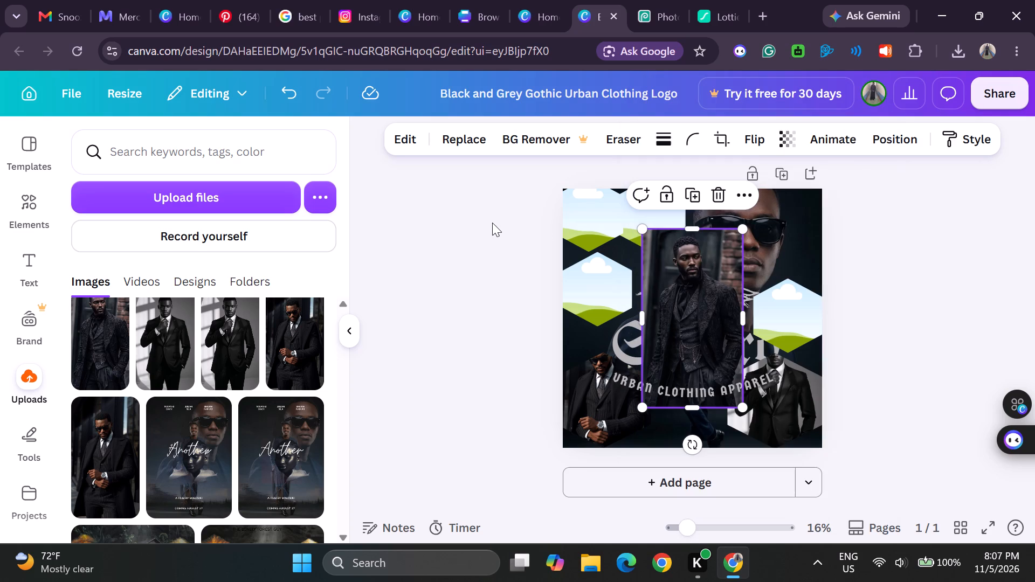
pyautogui.moveTo(702, 297); pyautogui.dragTo(691, 297)
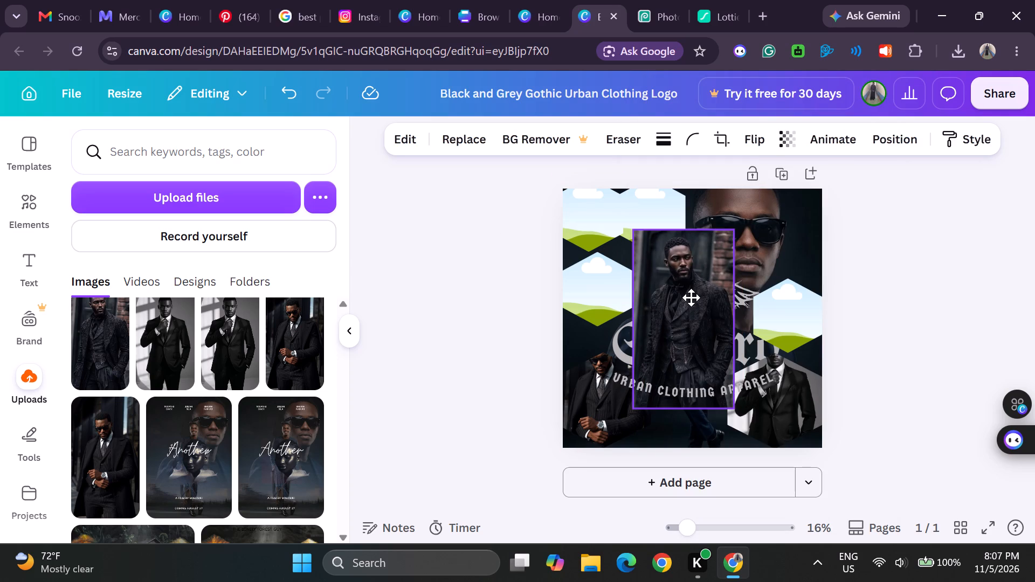
pyautogui.moveTo(691, 297); pyautogui.dragTo(774, 321)
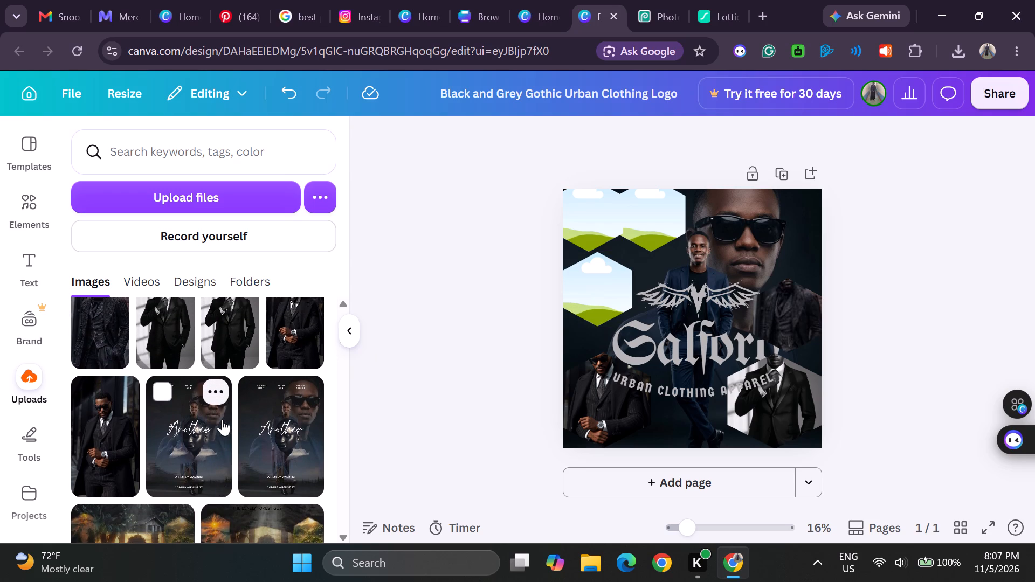
# Upload the "Dark Gothic Aesthetic • Shadow-Draped Outfit" image from the Downloads folder.
pyautogui.click(227, 200)
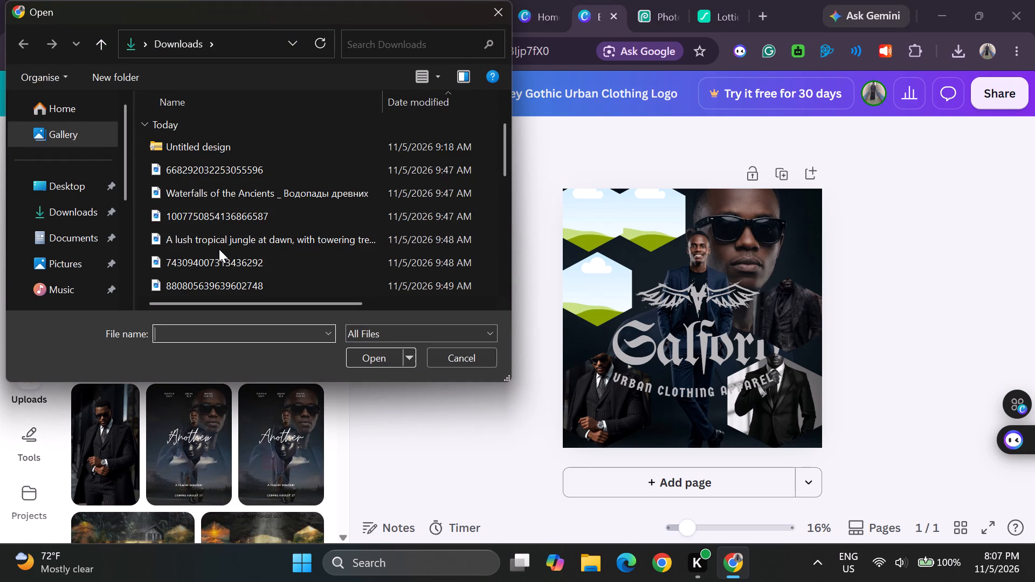
pyautogui.scroll(-1, 165, 211)
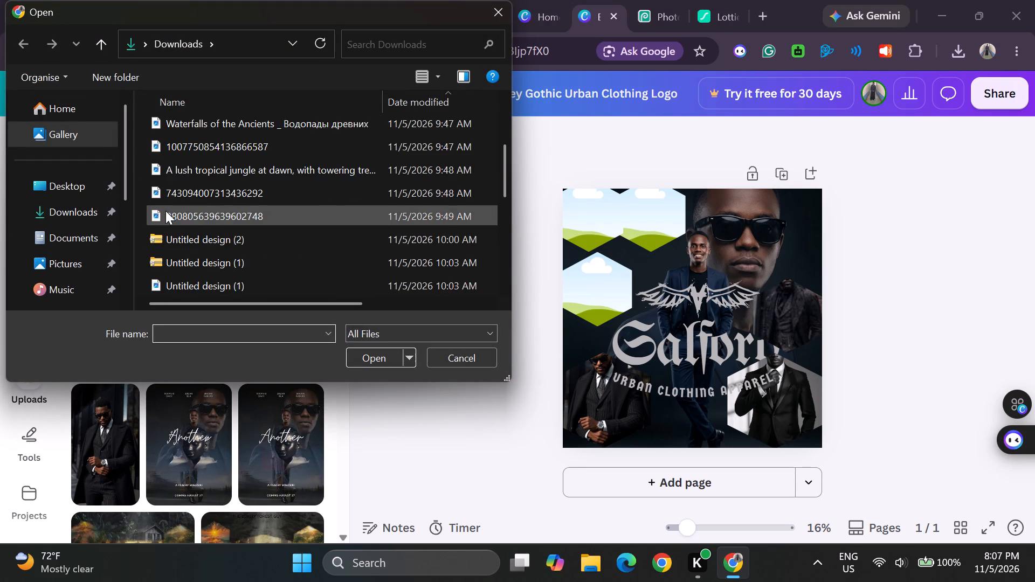
pyautogui.scroll(-1, 165, 211)
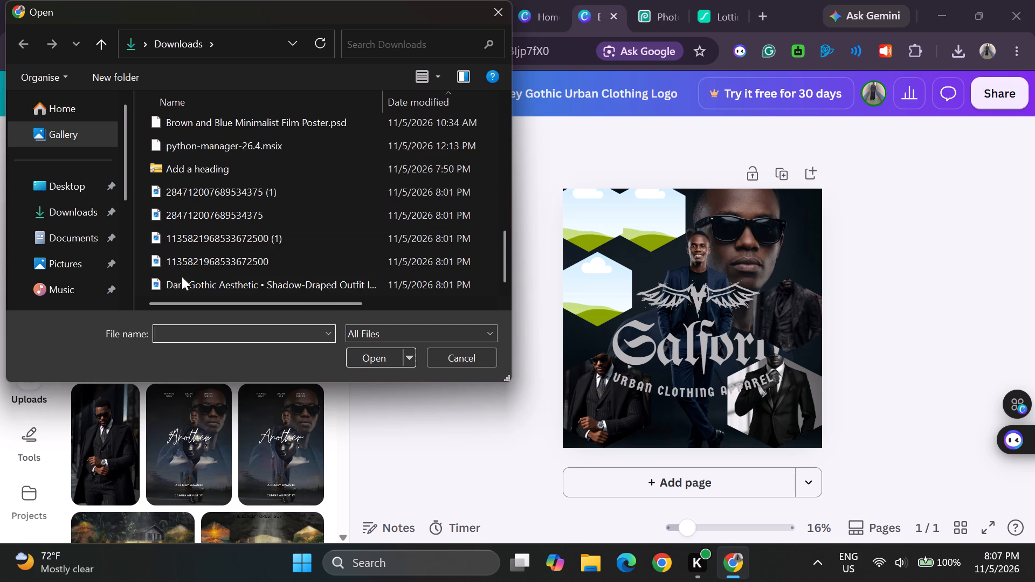
pyautogui.click(211, 282)
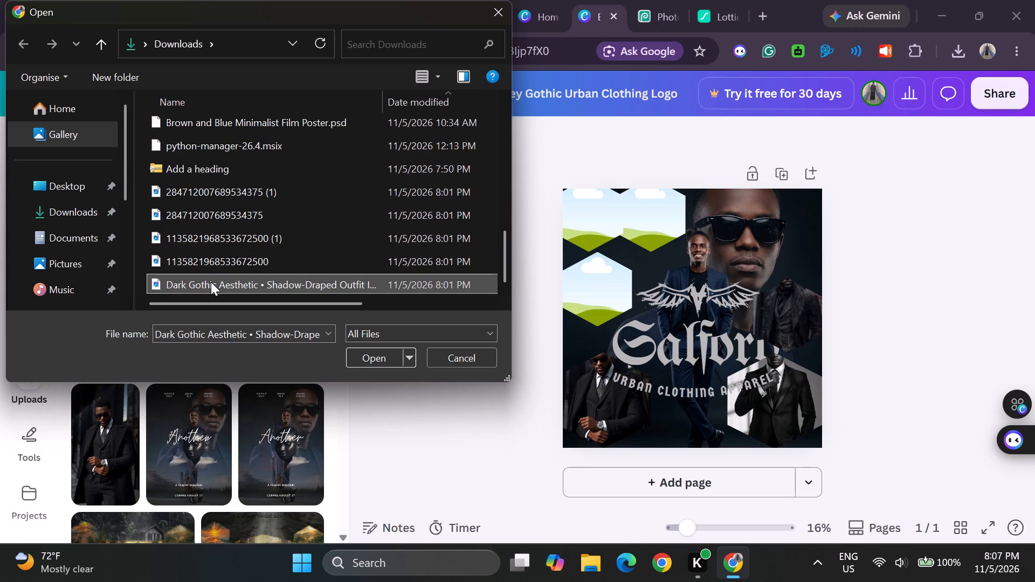
pyautogui.click(367, 356)
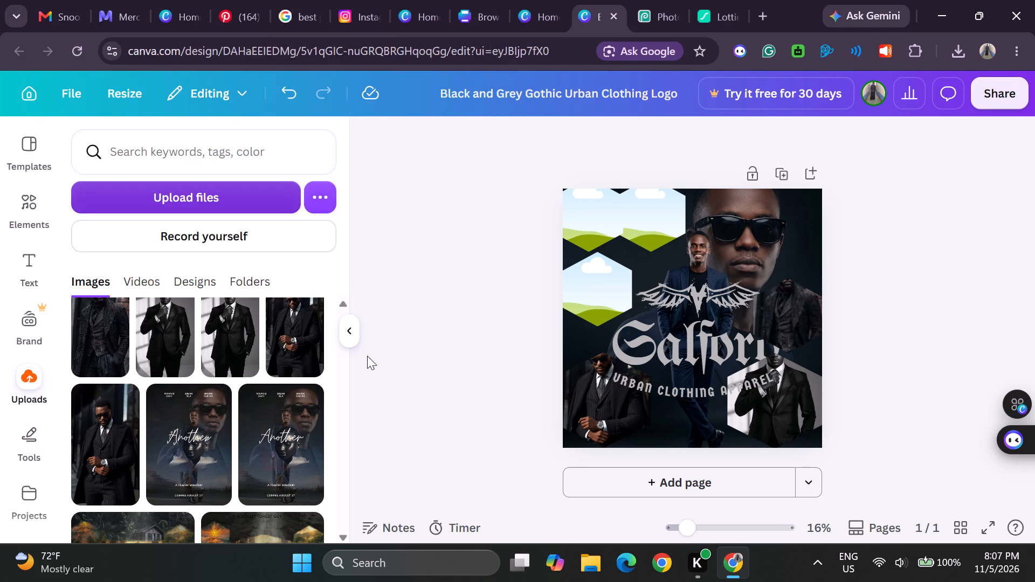
pyautogui.scroll(1, 197, 377)
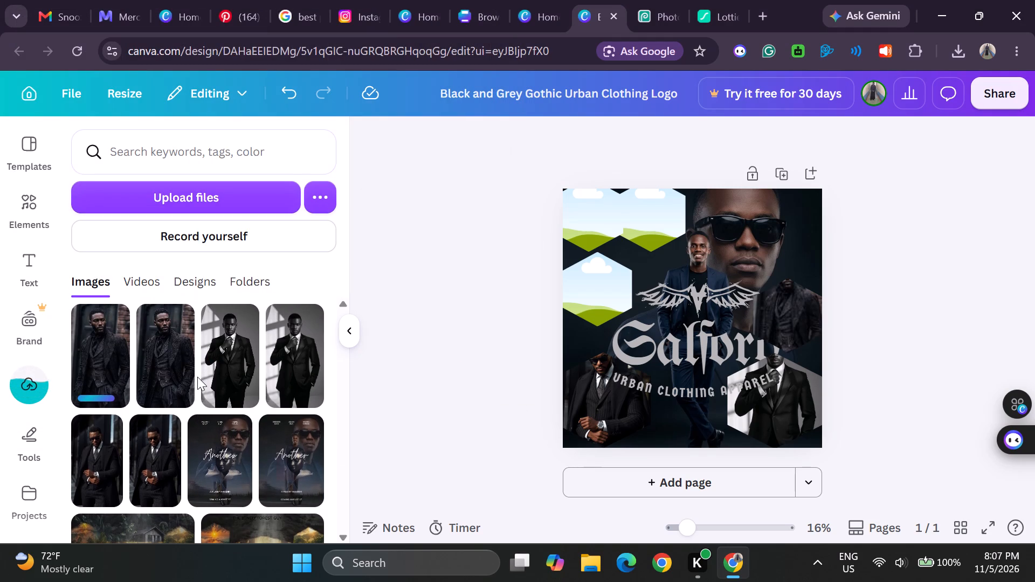
pyautogui.scroll(1, 197, 377)
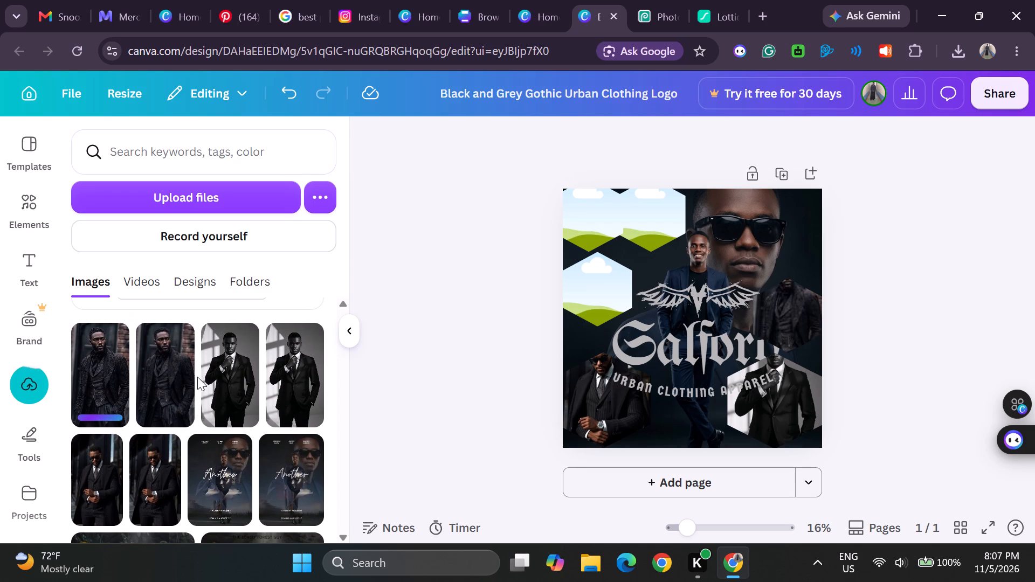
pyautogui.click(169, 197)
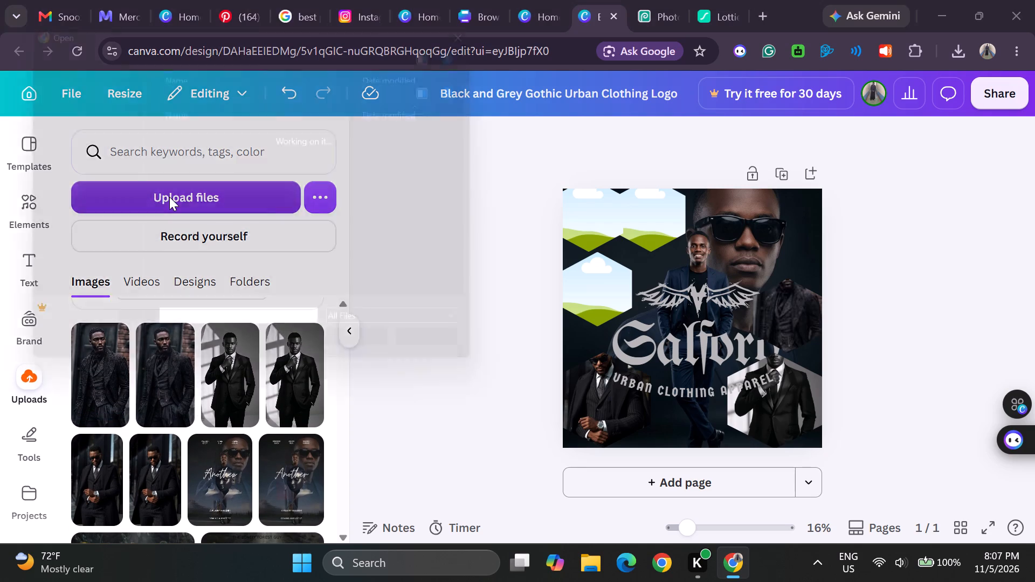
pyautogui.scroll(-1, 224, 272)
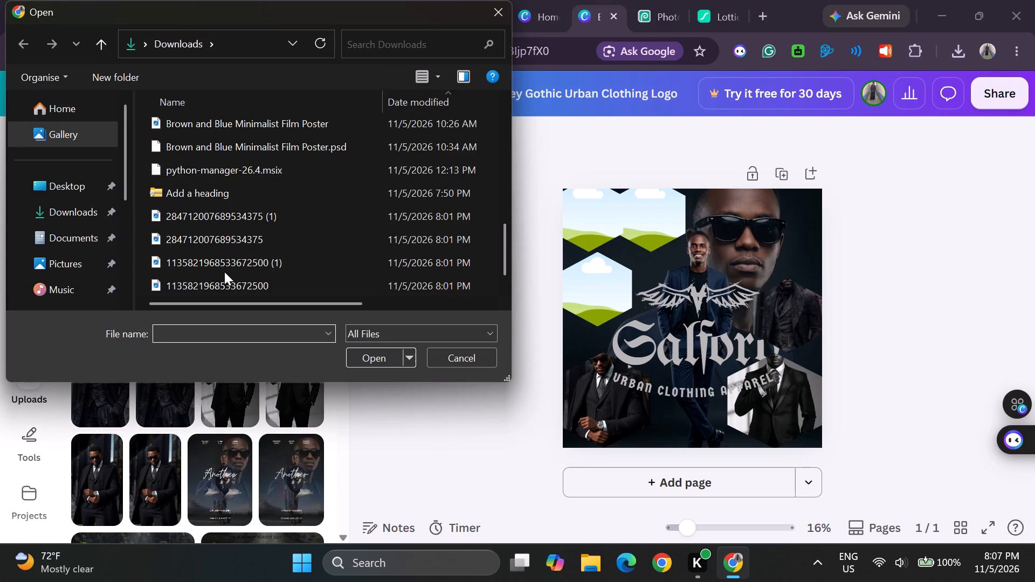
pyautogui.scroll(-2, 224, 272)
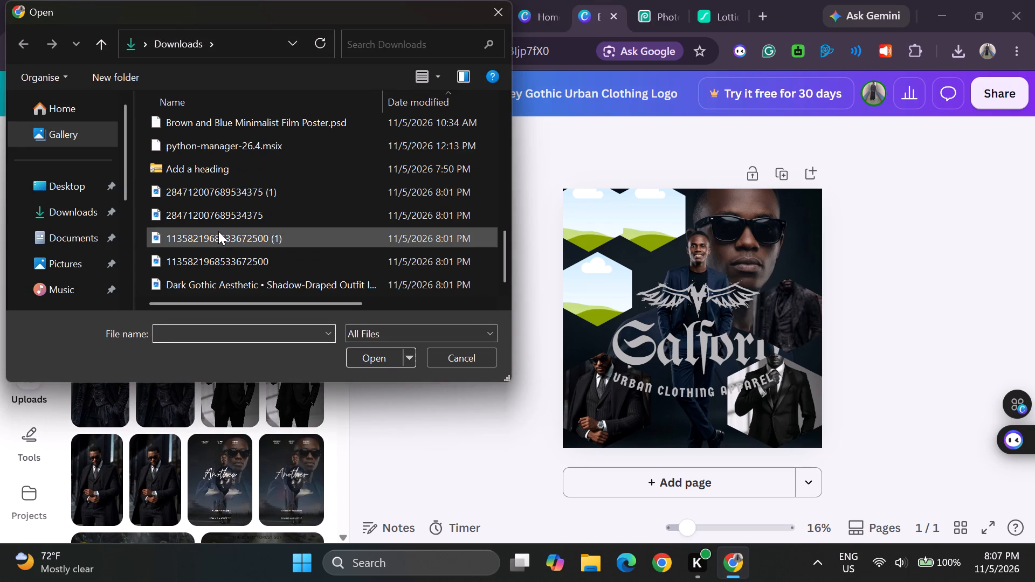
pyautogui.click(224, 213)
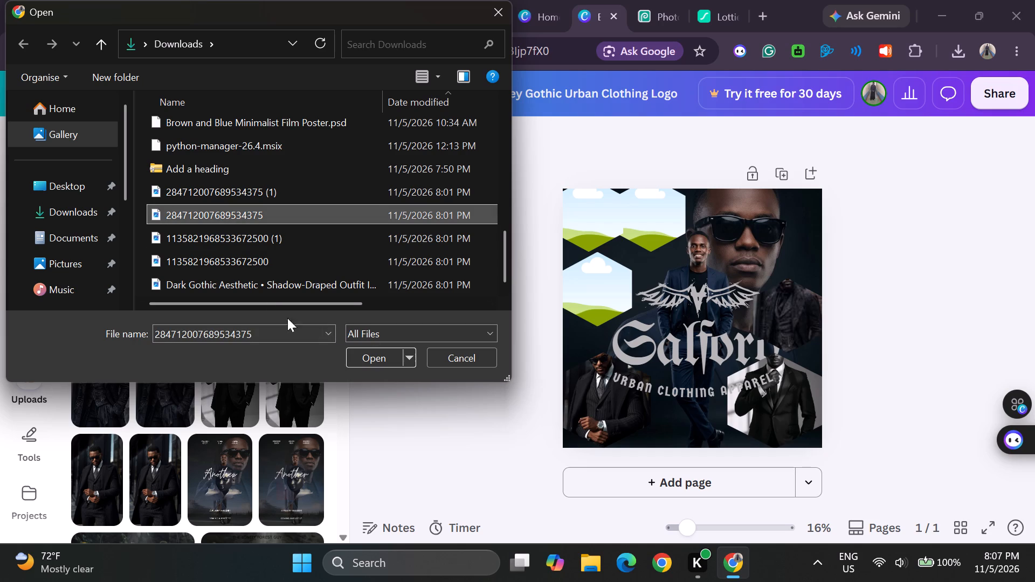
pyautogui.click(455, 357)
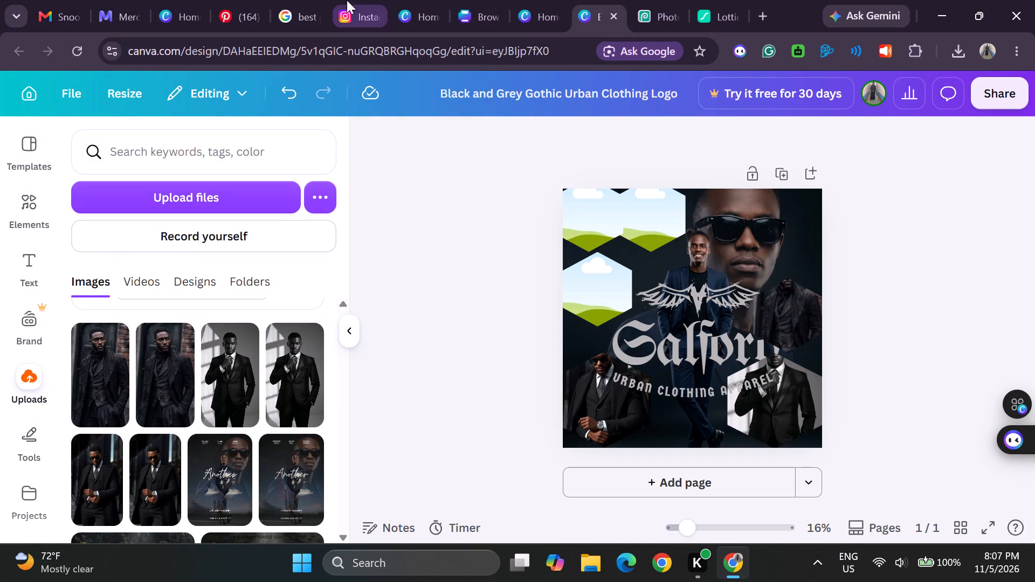
# Switch to Pinterest and download the "Mens Black Casual Safari Suit" pin image from the saved-pins results.
pyautogui.click(245, 11)
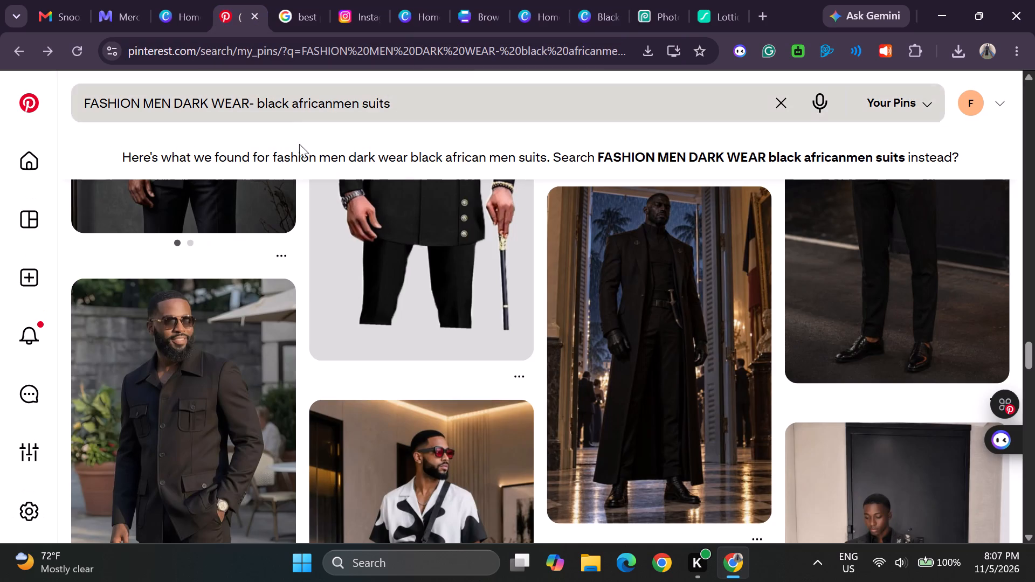
pyautogui.scroll(-1, 646, 406)
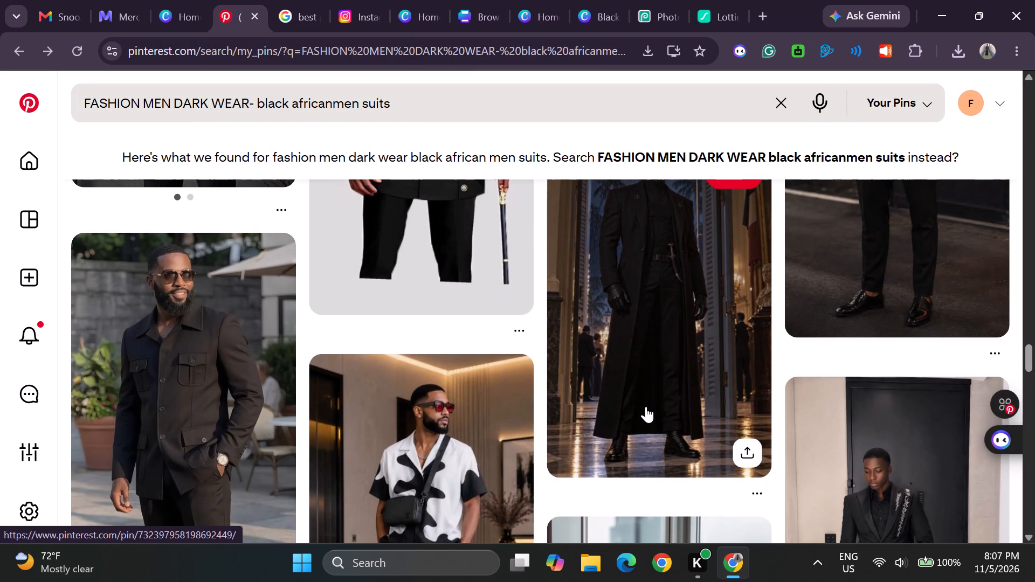
pyautogui.scroll(-2, 646, 406)
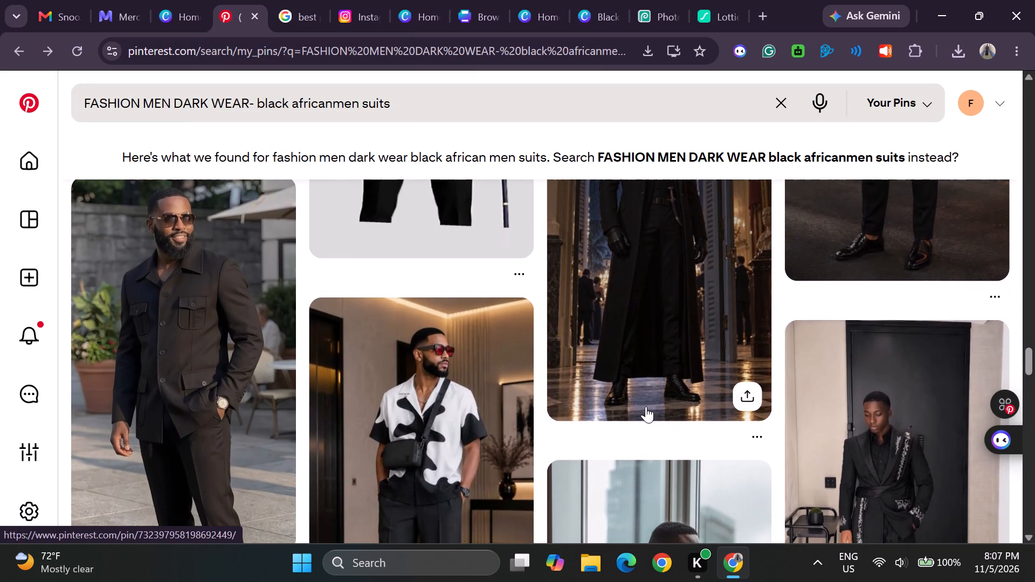
pyautogui.scroll(-1, 646, 406)
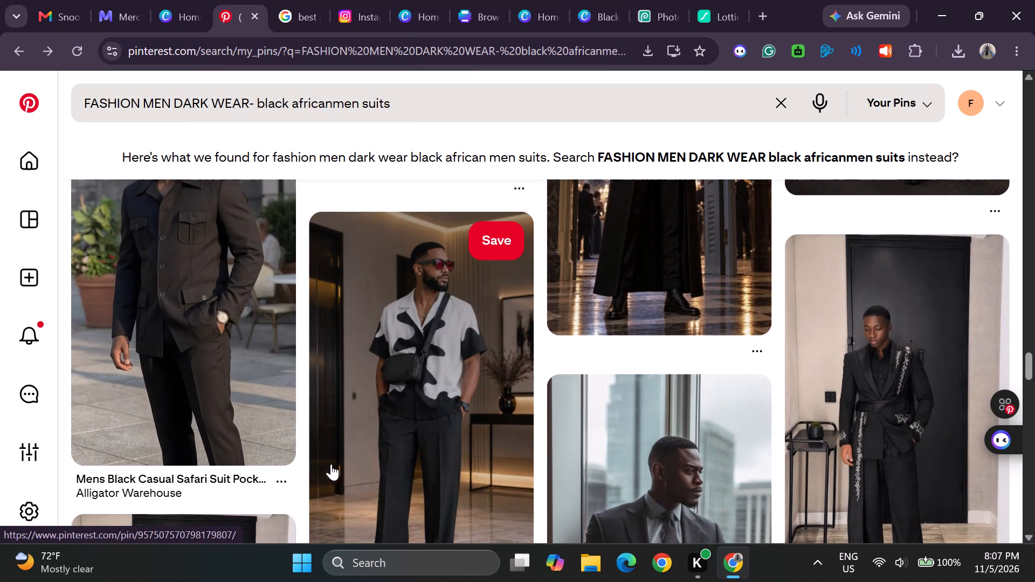
pyautogui.click(277, 479)
pyautogui.click(230, 402)
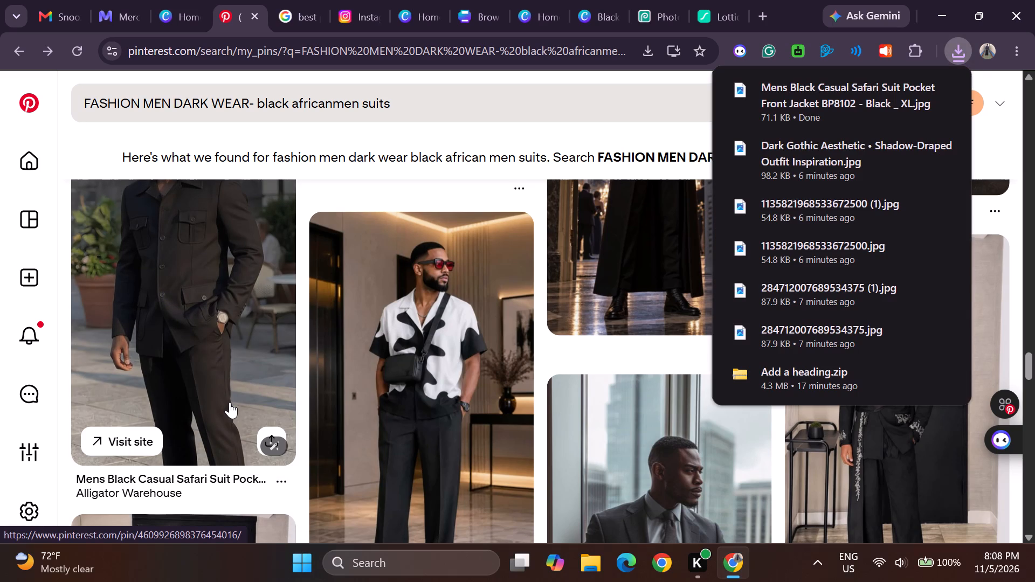
# Download the pin image of the bearded man in a dark suit and tie against a dark grey backdrop.
pyautogui.scroll(-3, 499, 488)
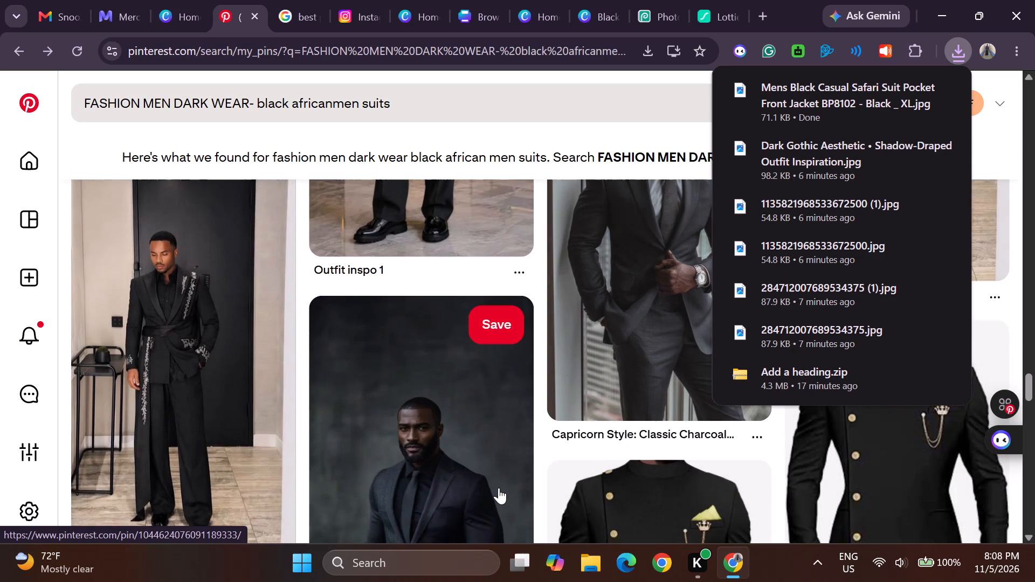
pyautogui.scroll(-3, 499, 488)
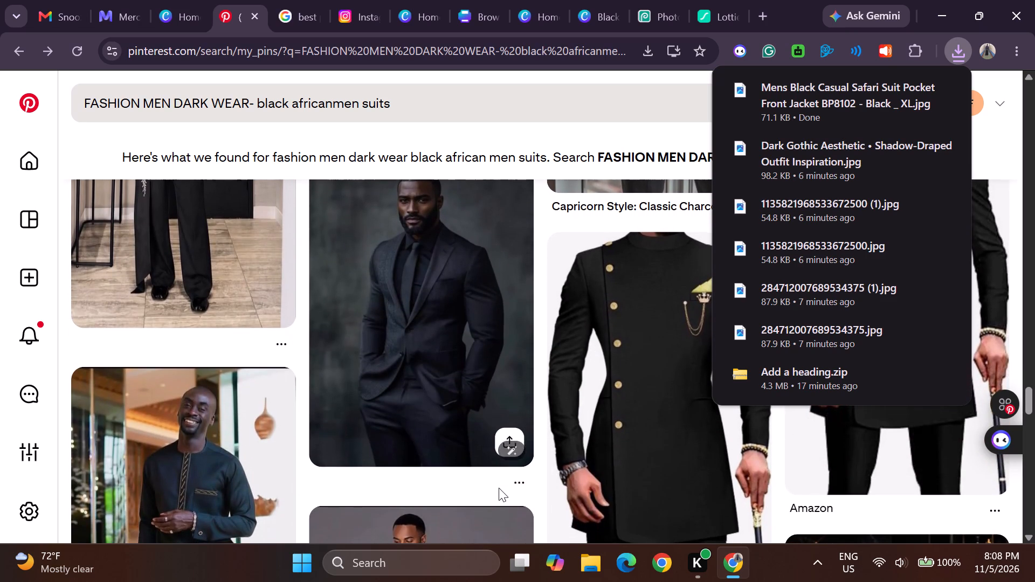
pyautogui.click(521, 476)
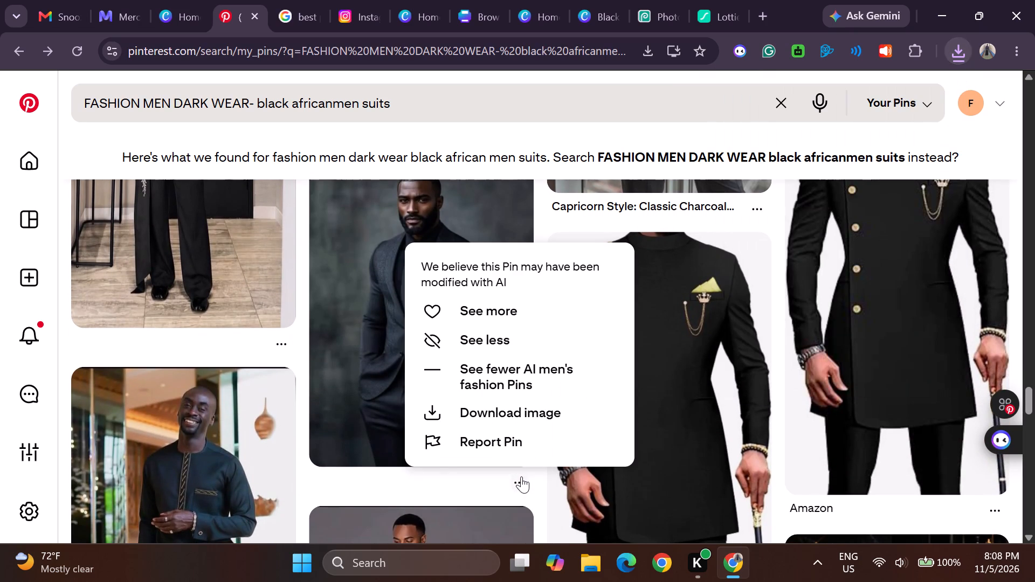
pyautogui.click(430, 406)
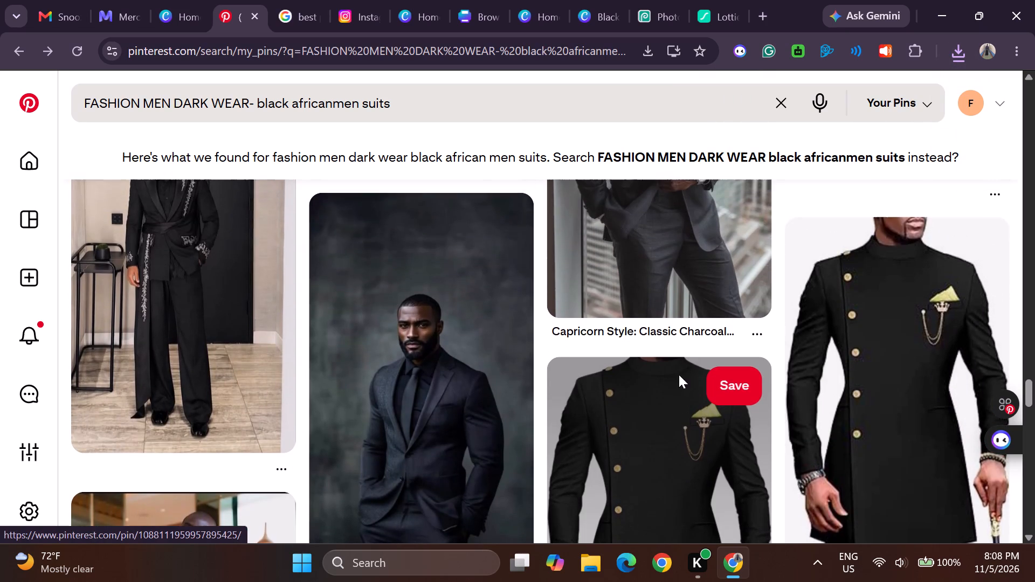
# Download the pin image of the black buttoned suit with the "Black Man Couture" watermark.
pyautogui.scroll(-3, 679, 375)
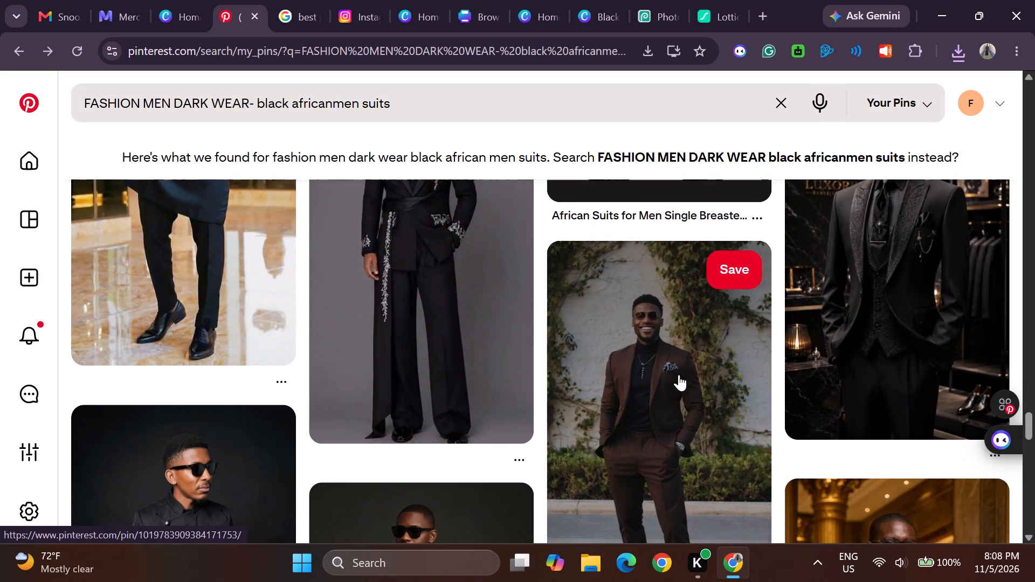
pyautogui.scroll(1, 679, 375)
pyautogui.scroll(-1, 679, 375)
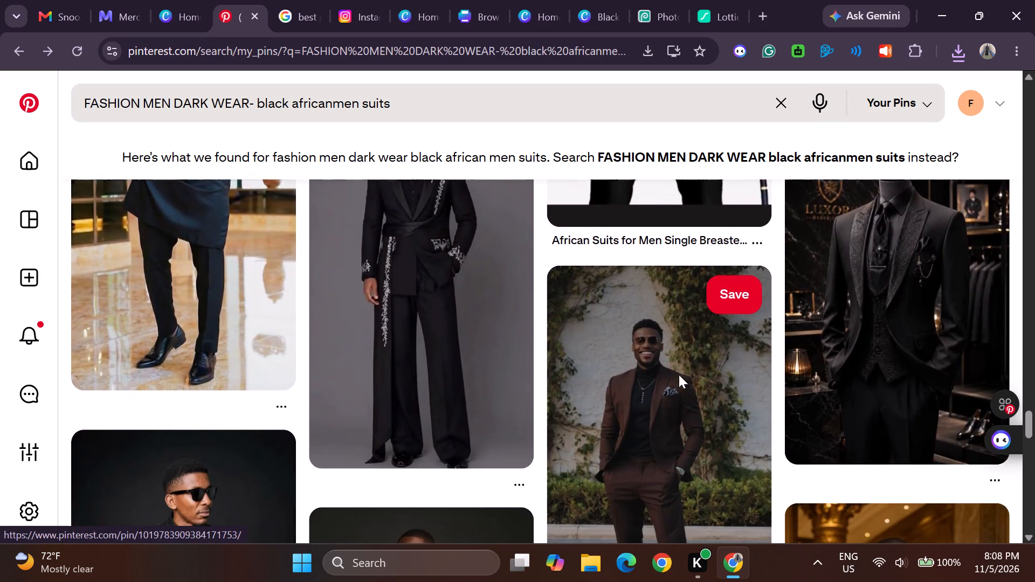
pyautogui.scroll(-1, 679, 375)
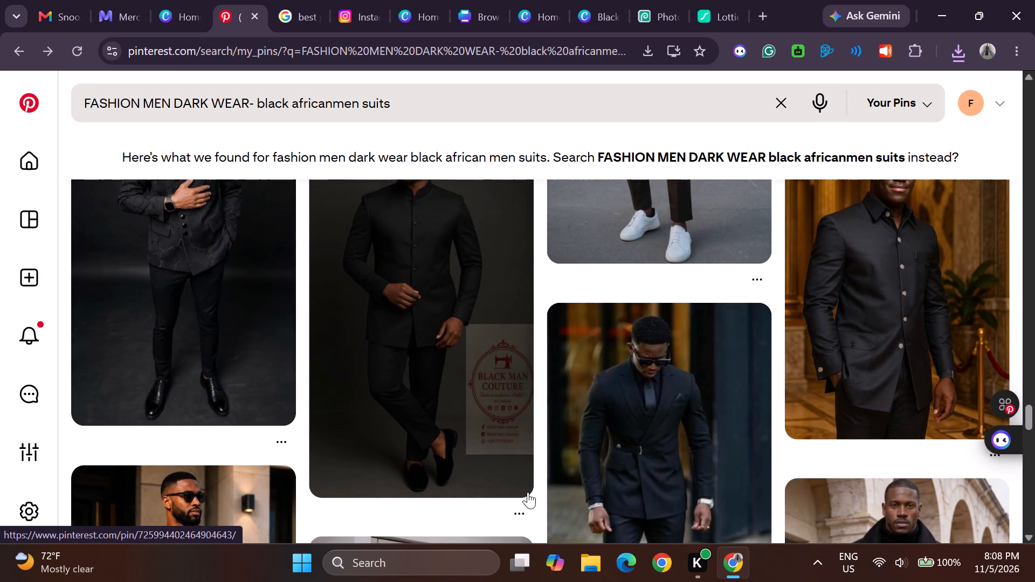
pyautogui.click(517, 505)
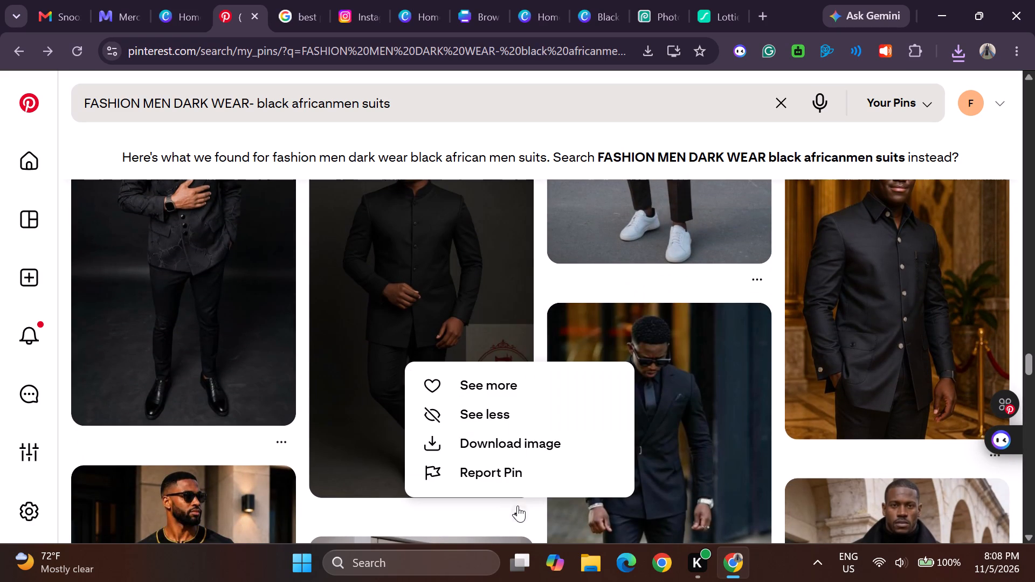
pyautogui.click(430, 437)
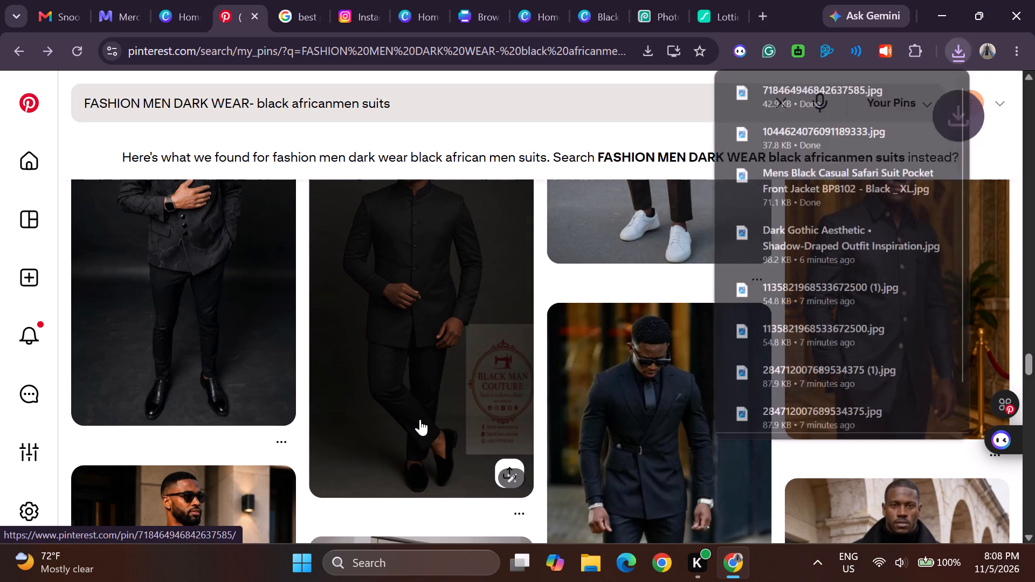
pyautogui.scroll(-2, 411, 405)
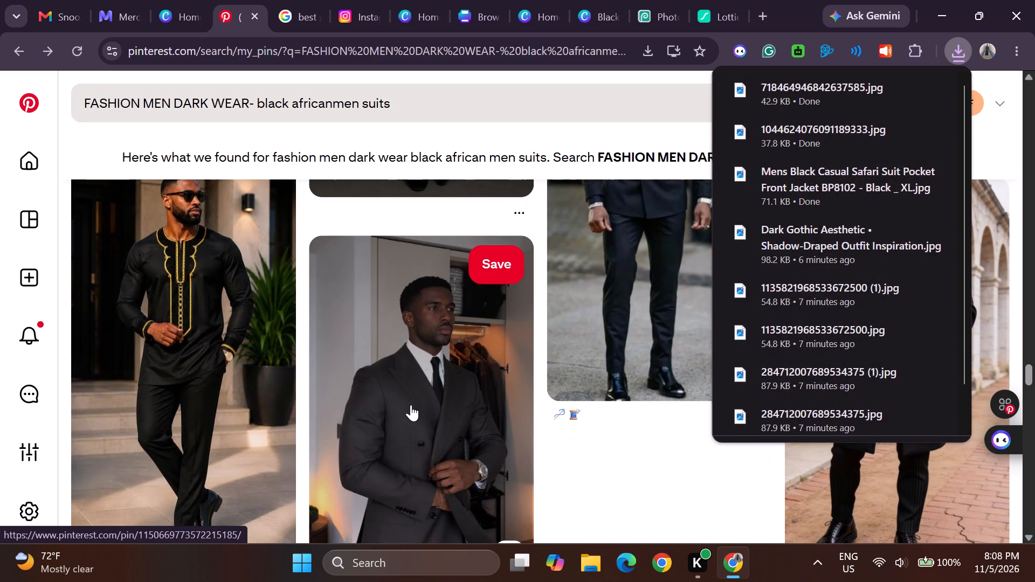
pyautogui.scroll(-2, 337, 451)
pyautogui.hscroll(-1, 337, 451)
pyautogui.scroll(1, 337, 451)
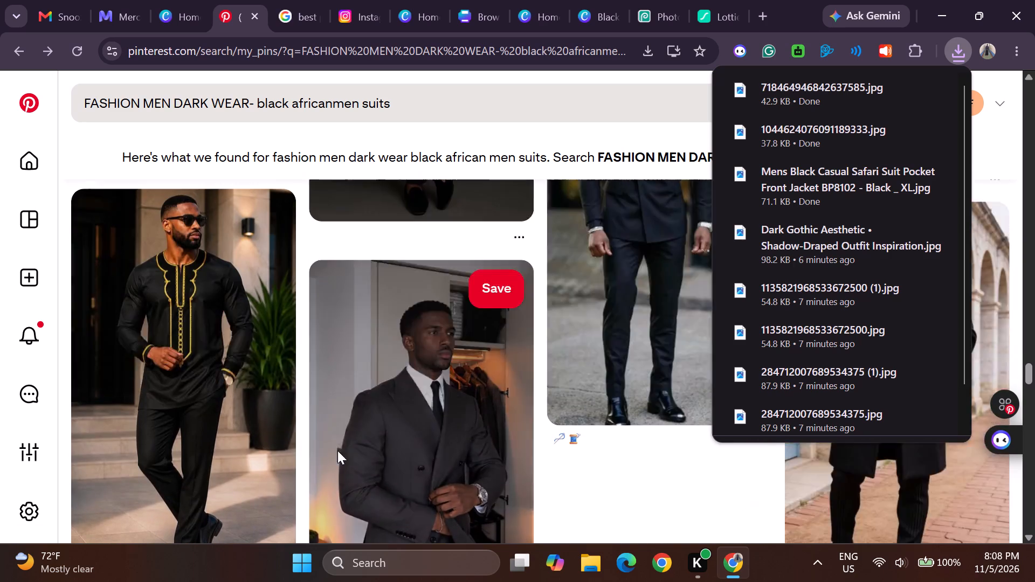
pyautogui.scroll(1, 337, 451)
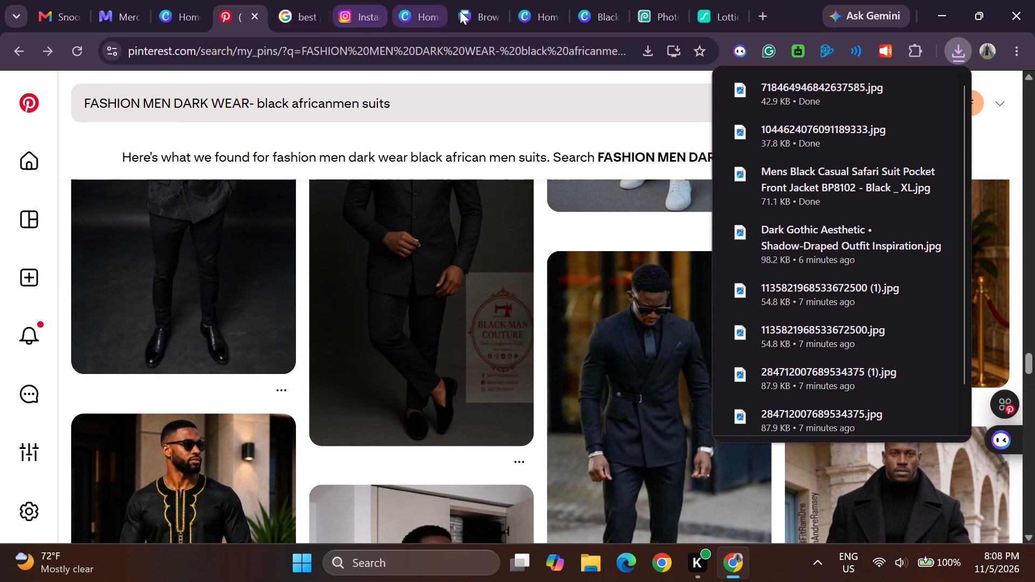
# Return to the Canva logo design and upload the "Dark Gothic Aesthetic • Shadow-Draped Outfit" image from Downloads again.
pyautogui.click(601, 13)
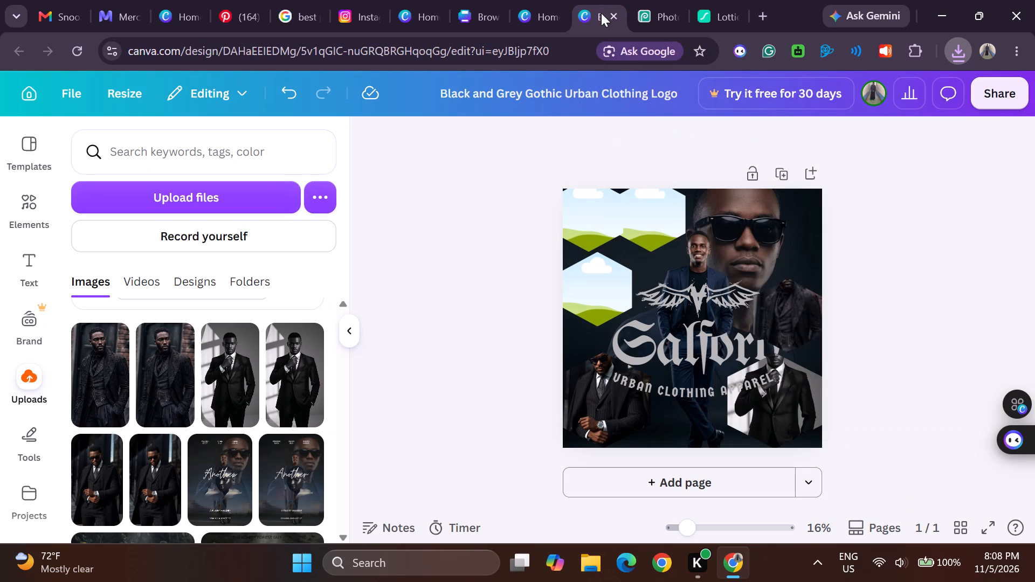
pyautogui.click(199, 193)
pyautogui.scroll(-1, 215, 235)
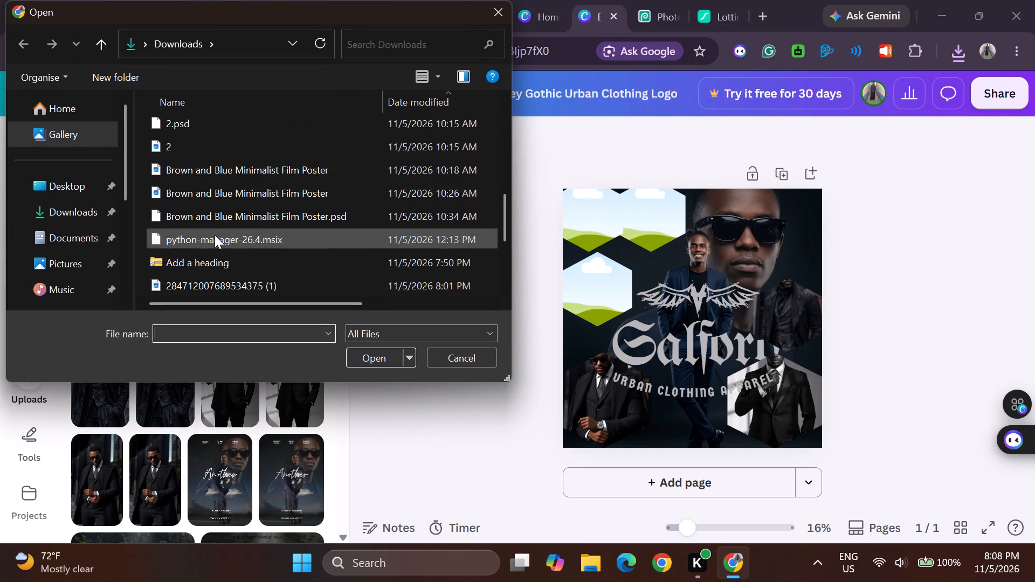
pyautogui.scroll(-3, 215, 235)
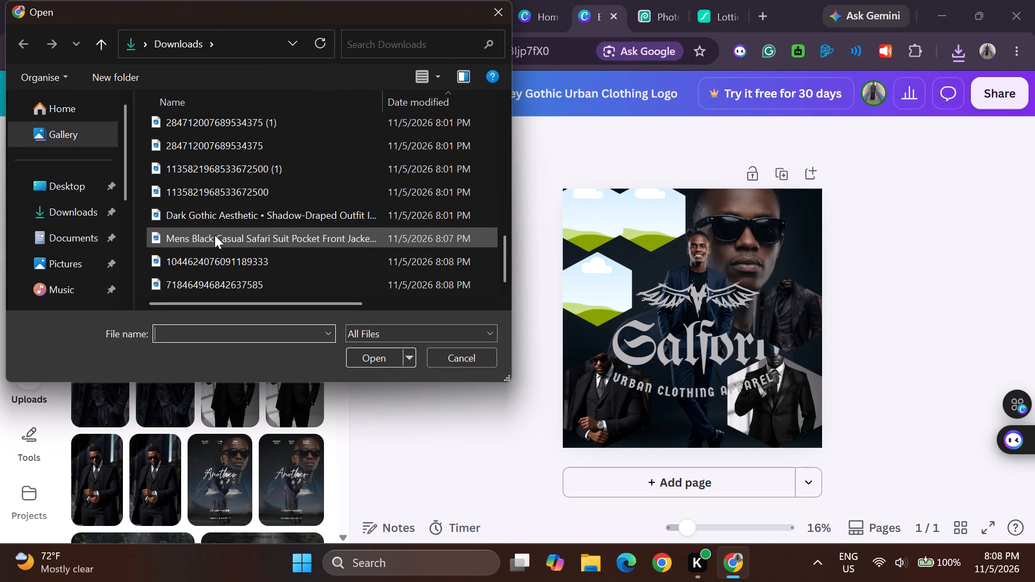
pyautogui.click(210, 205)
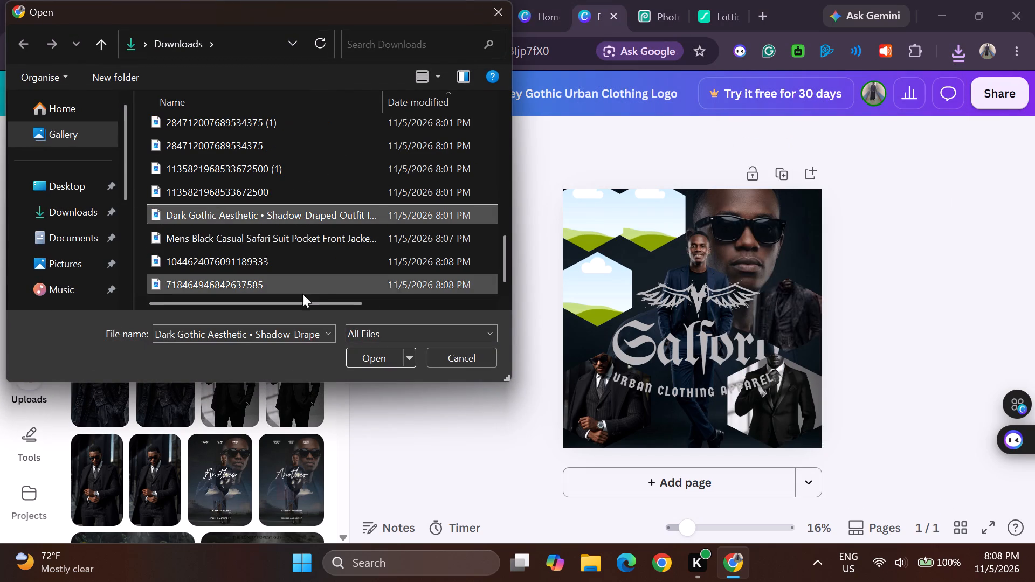
pyautogui.click(378, 356)
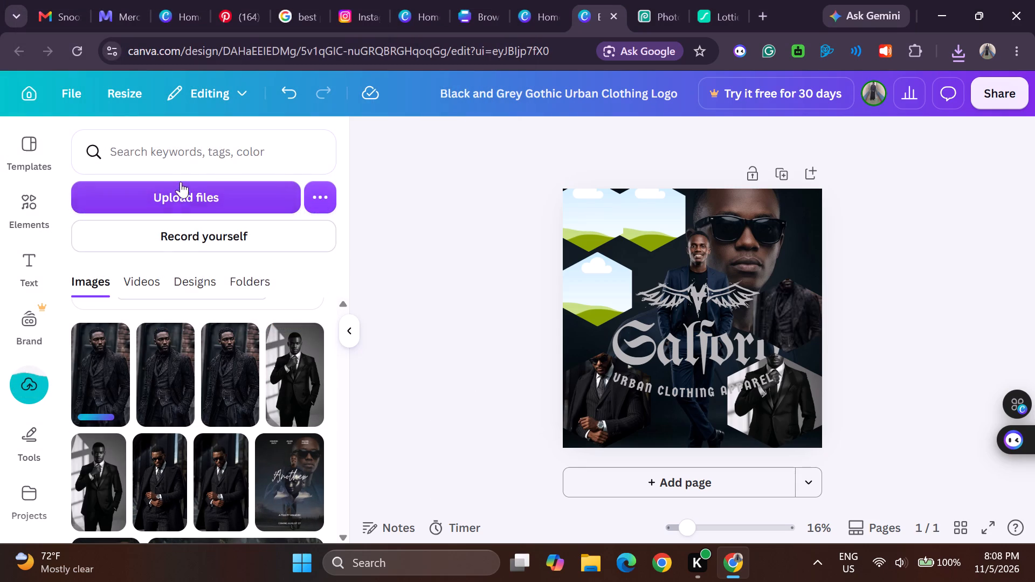
# Upload the "Mens Black Casual Safari Suit Pocket Front Jacket" image from the Downloads folder.
pyautogui.click(187, 201)
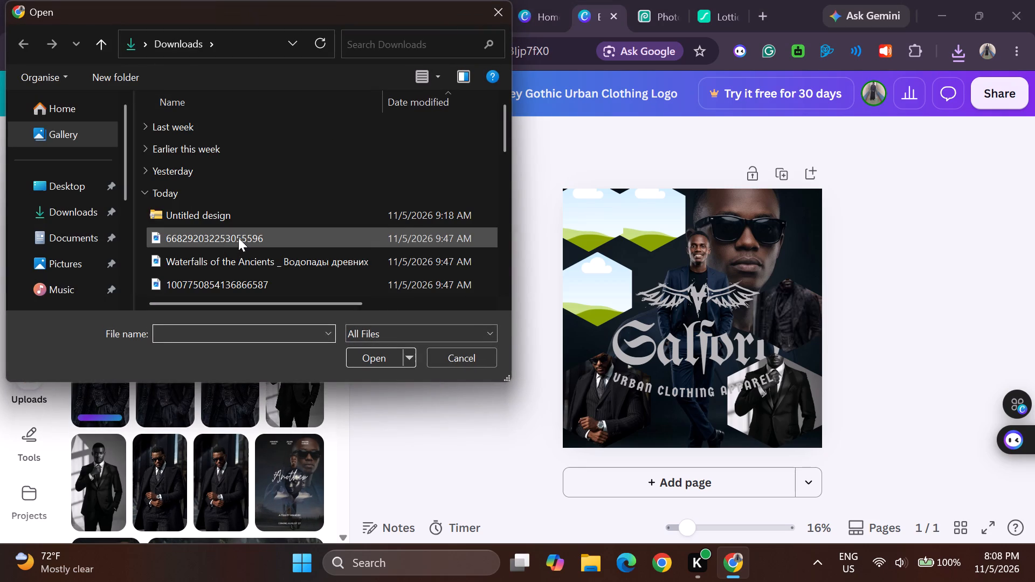
pyautogui.scroll(-2, 238, 238)
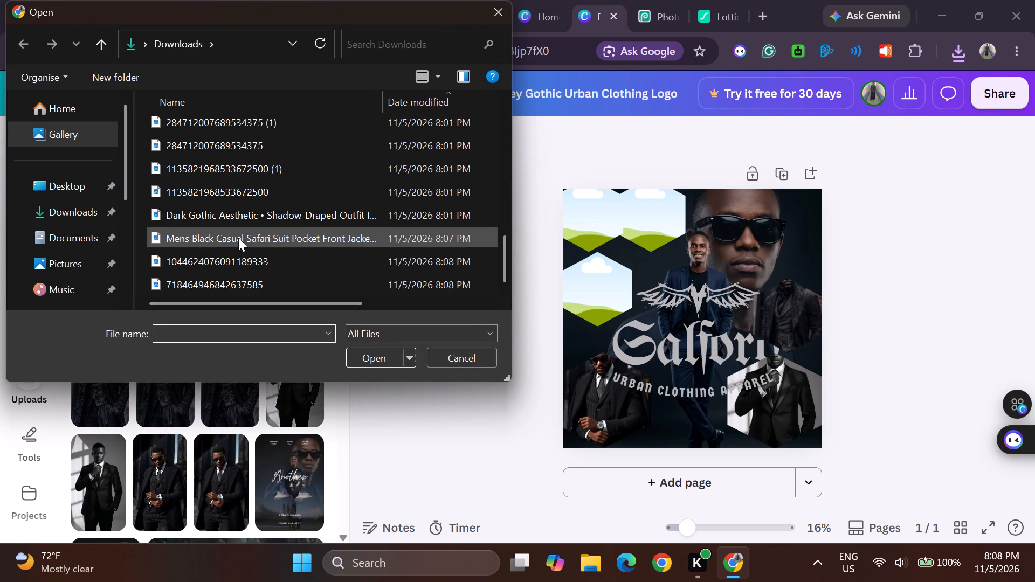
pyautogui.scroll(-1, 238, 238)
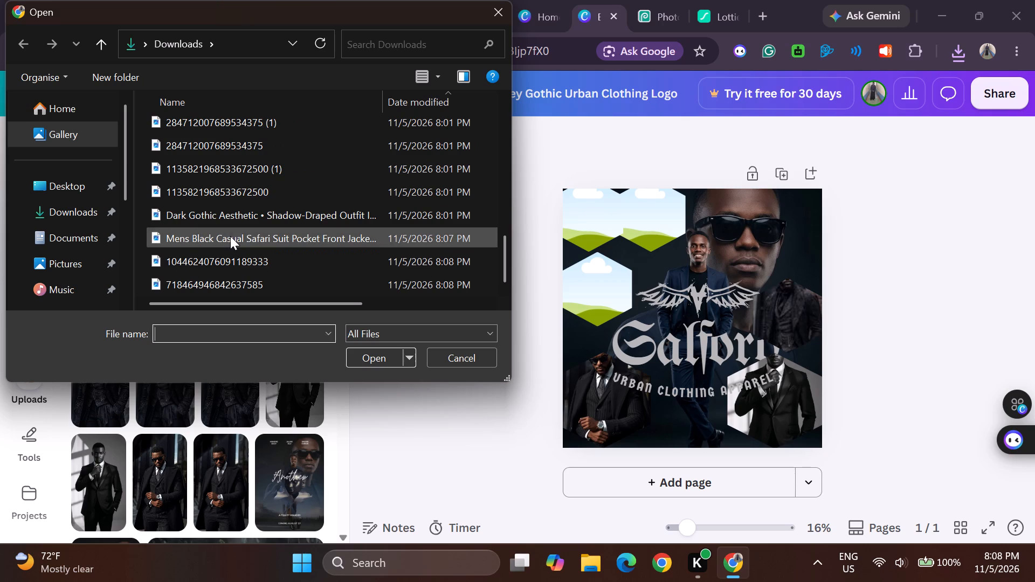
pyautogui.click(230, 236)
pyautogui.click(360, 354)
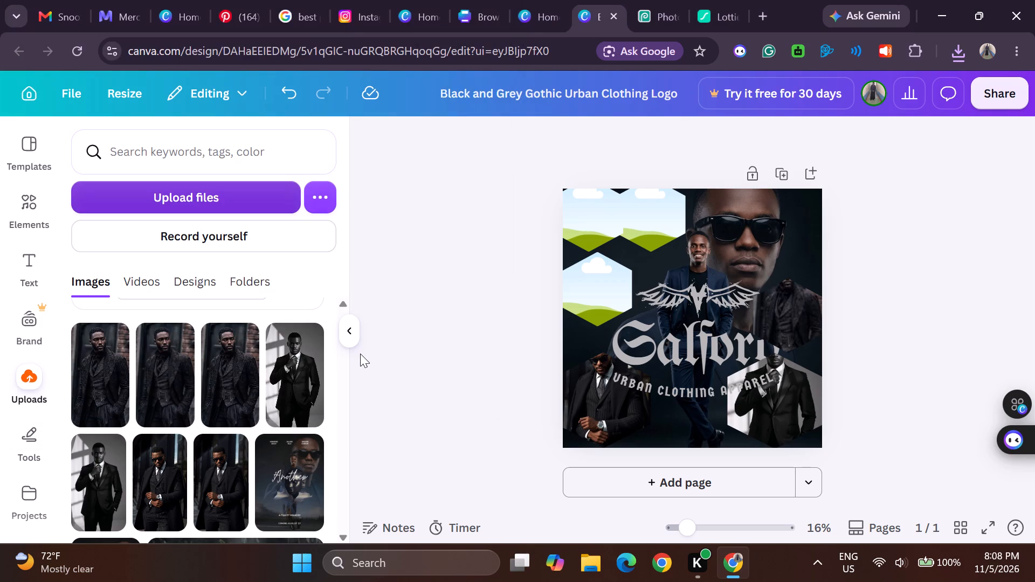
pyautogui.click(199, 195)
pyautogui.scroll(-1, 302, 270)
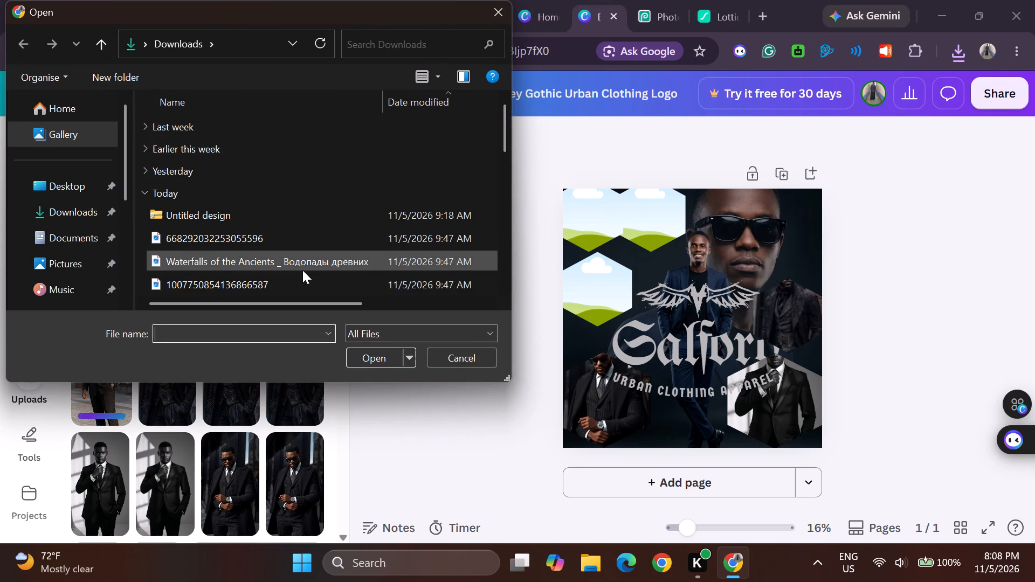
pyautogui.scroll(-1, 302, 270)
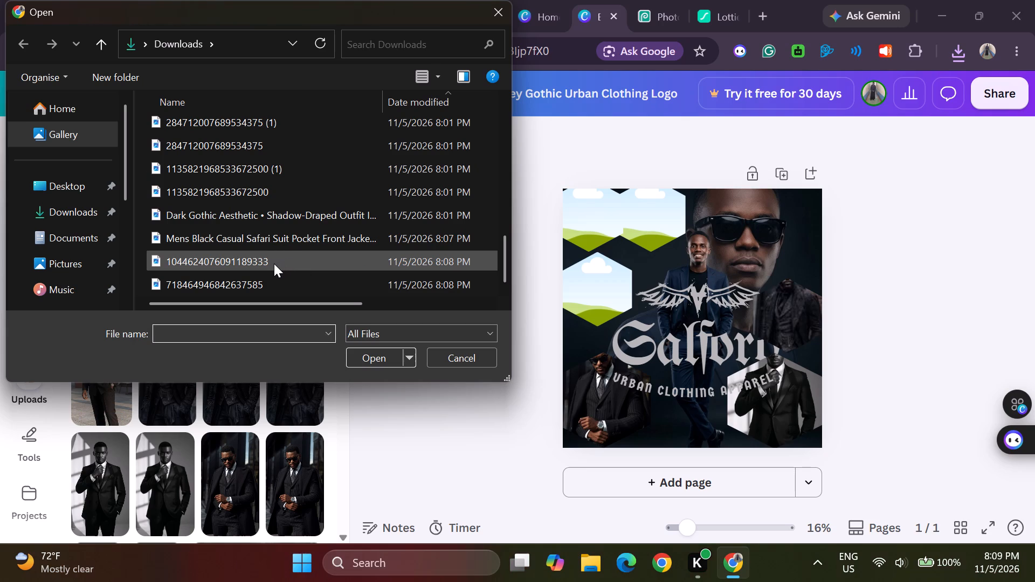
pyautogui.click(274, 264)
pyautogui.click(386, 350)
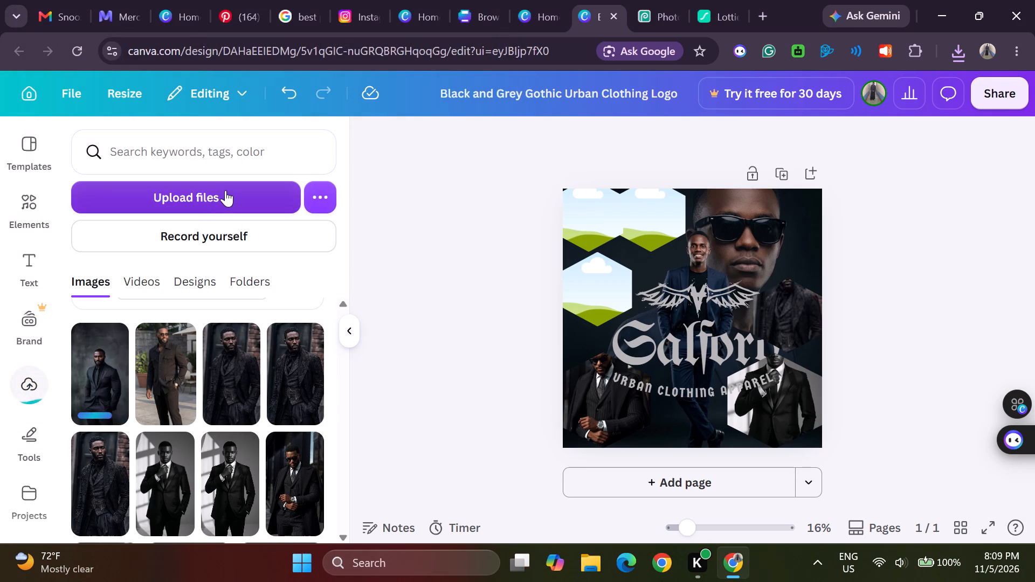
pyautogui.click(225, 190)
pyautogui.scroll(-2, 285, 254)
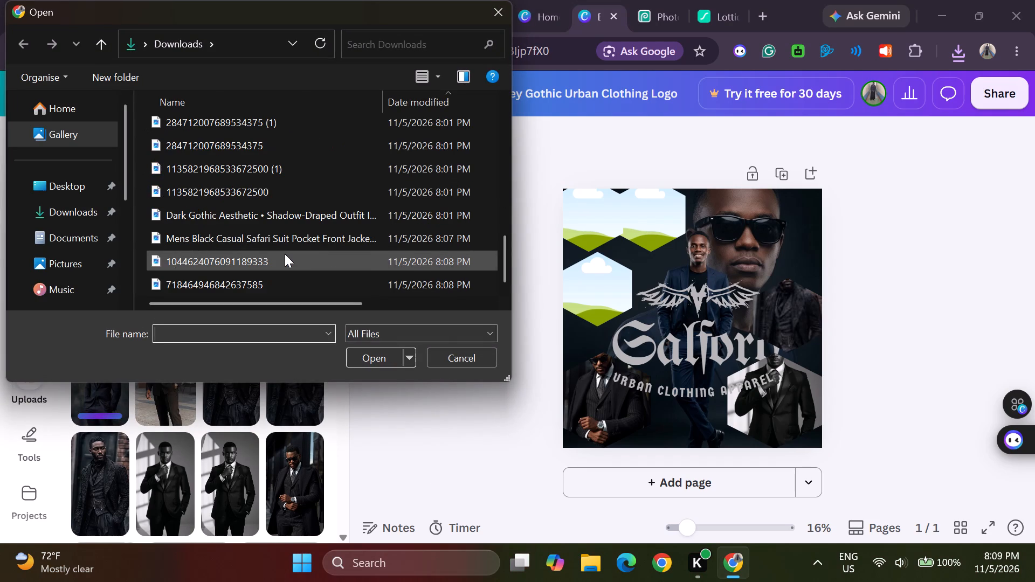
pyautogui.scroll(-1, 285, 254)
pyautogui.click(287, 279)
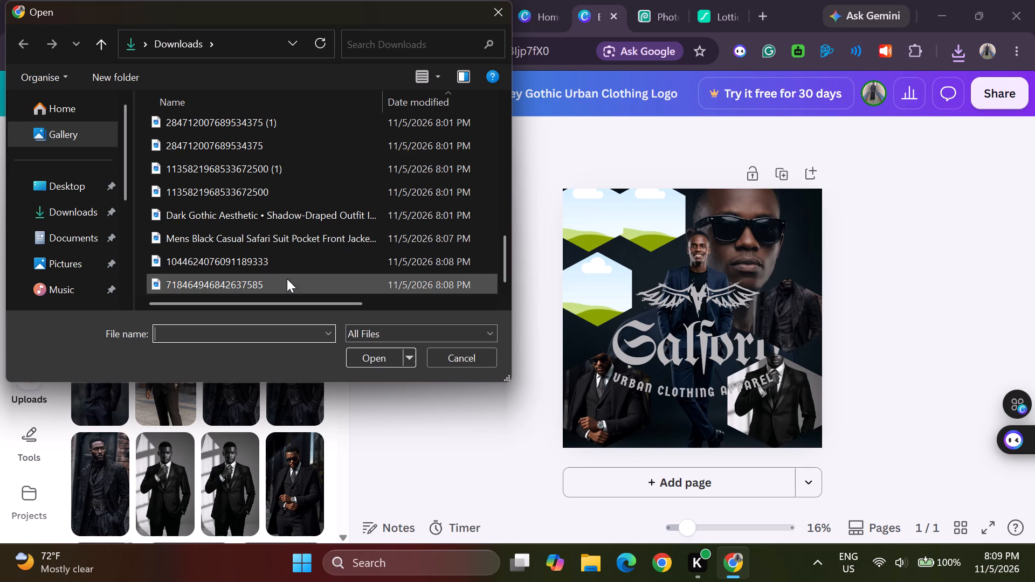
pyautogui.click(369, 355)
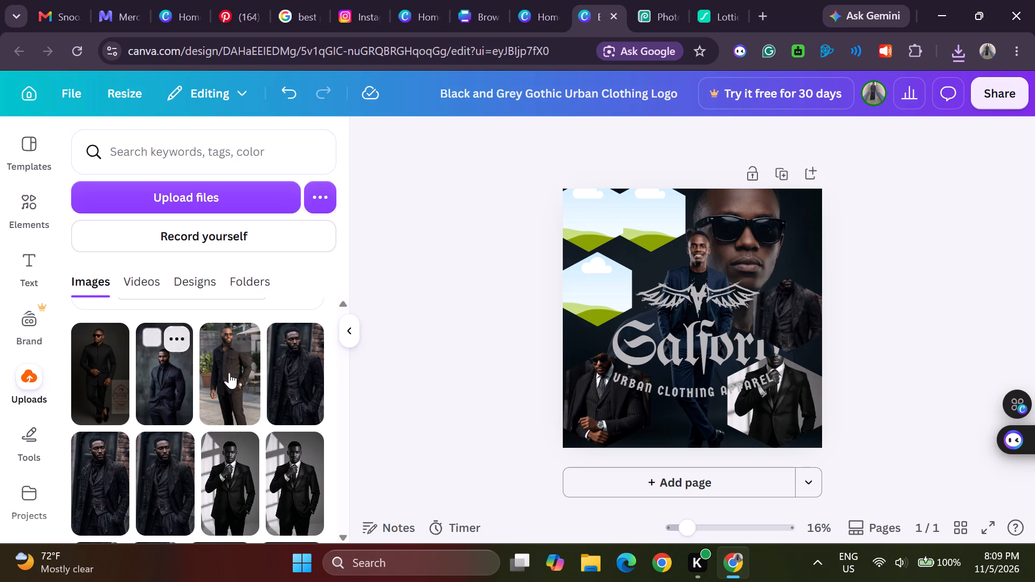
# Fill the empty hexagon frame at the design's left edge with the uploaded safari suit photo.
pyautogui.moveTo(242, 362); pyautogui.dragTo(292, 364)
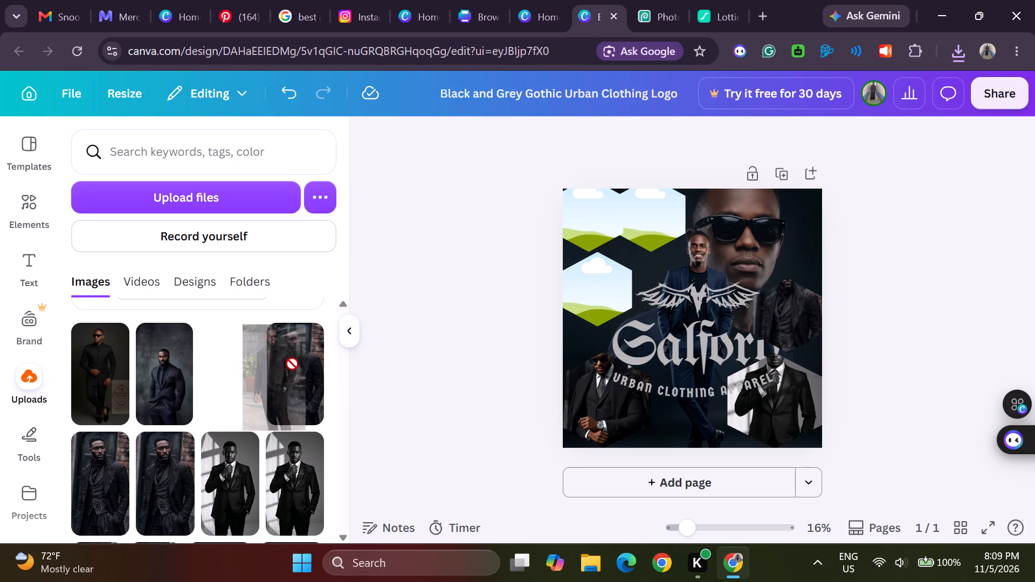
pyautogui.moveTo(292, 364); pyautogui.dragTo(506, 300)
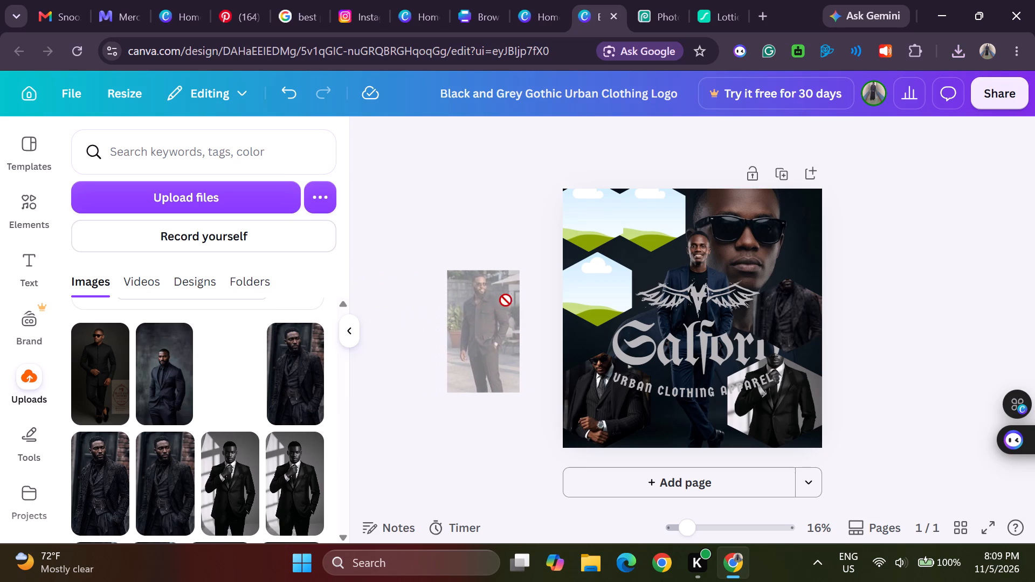
pyautogui.moveTo(506, 300); pyautogui.dragTo(577, 278)
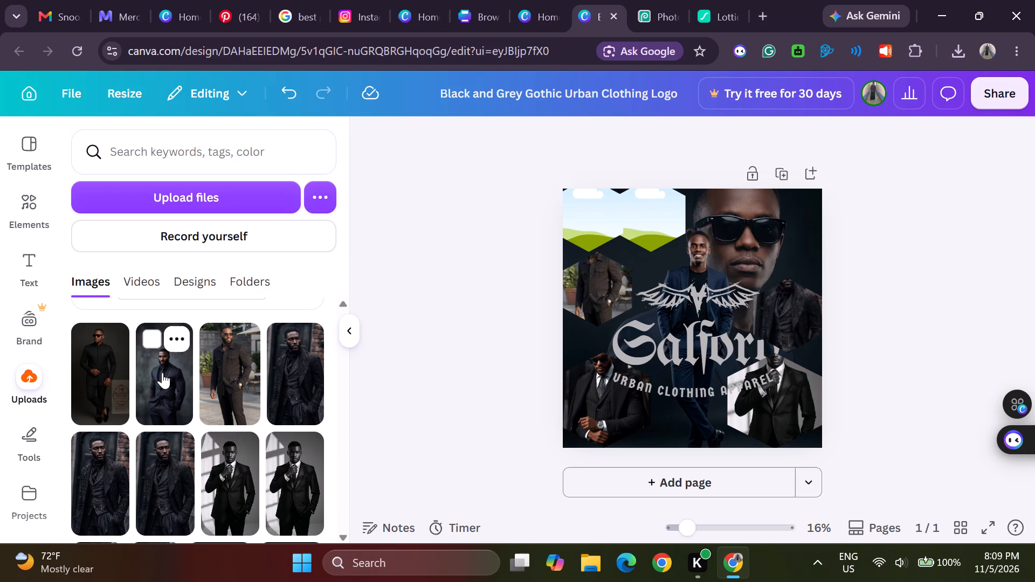
# Fill the empty hexagon frame in the design's top-left corner with the uploaded photo of the man in a dark buttoned suit.
pyautogui.moveTo(162, 372); pyautogui.dragTo(559, 203)
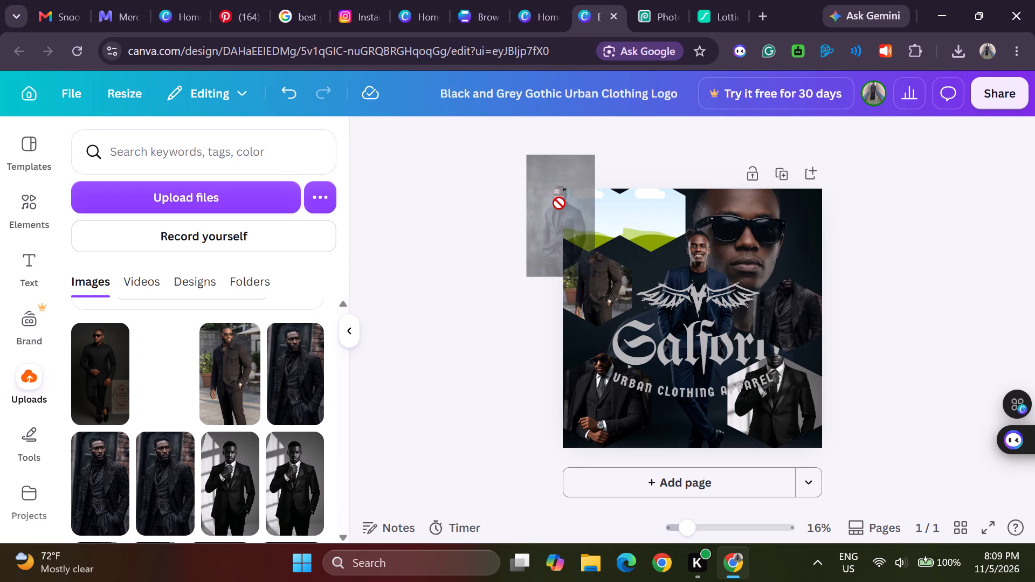
pyautogui.moveTo(559, 203); pyautogui.dragTo(565, 211)
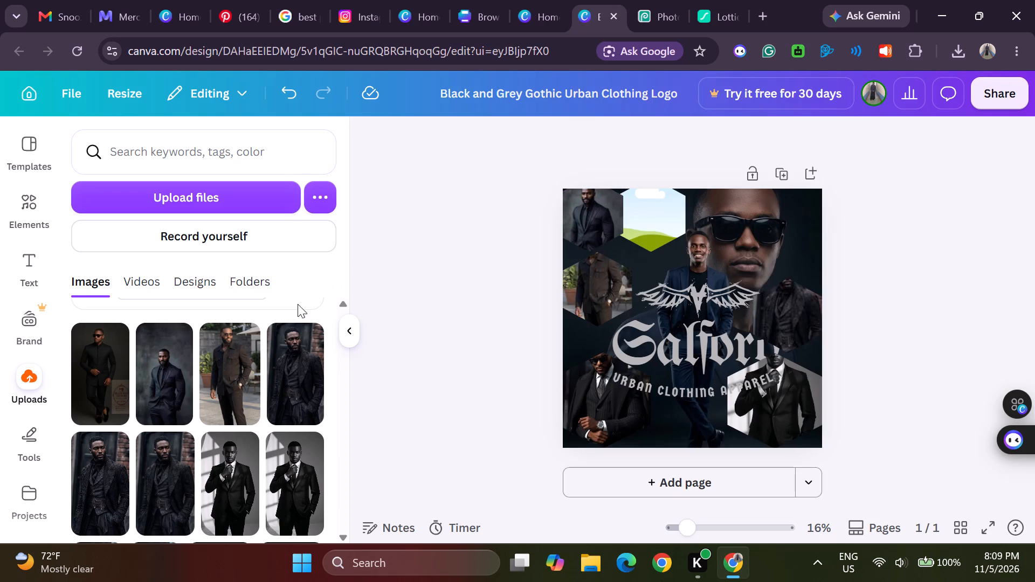
# Fill the remaining empty hexagon frame at the design's top edge with the uploaded photo of the man in black wearing sunglasses.
pyautogui.moveTo(109, 366); pyautogui.dragTo(135, 369)
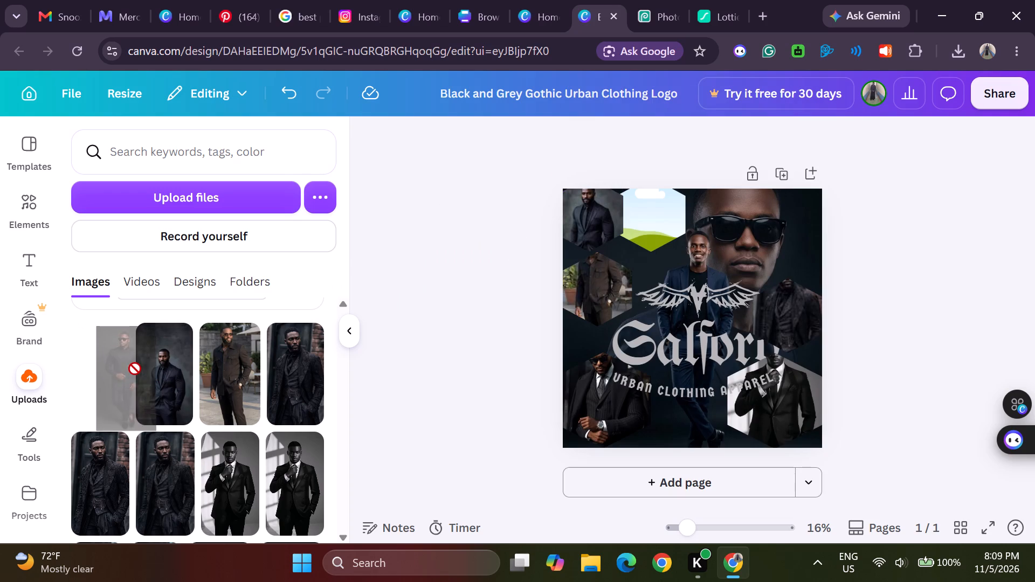
pyautogui.moveTo(135, 369); pyautogui.dragTo(628, 217)
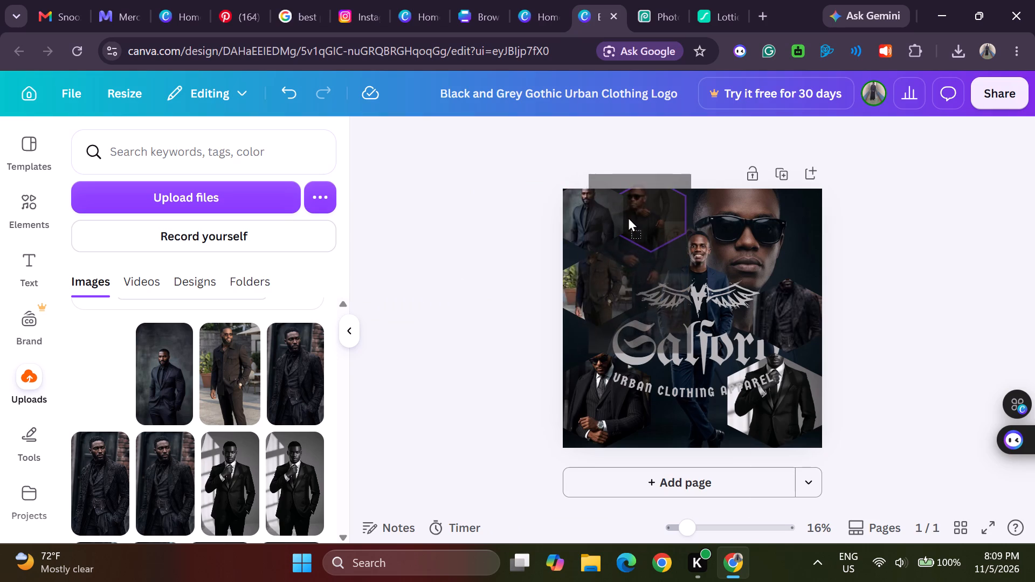
pyautogui.moveTo(628, 217); pyautogui.dragTo(630, 204)
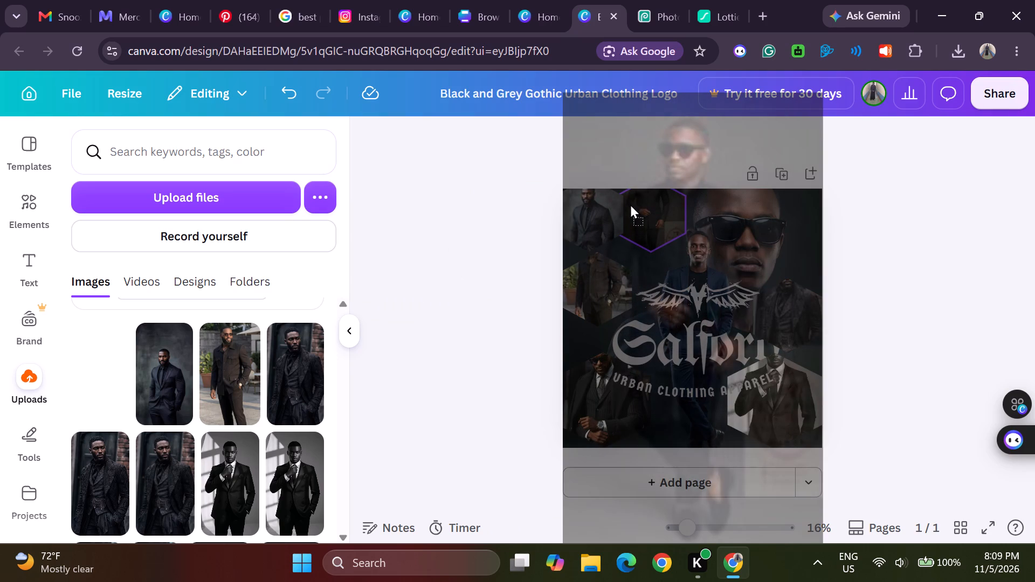
pyautogui.moveTo(630, 204); pyautogui.dragTo(631, 204)
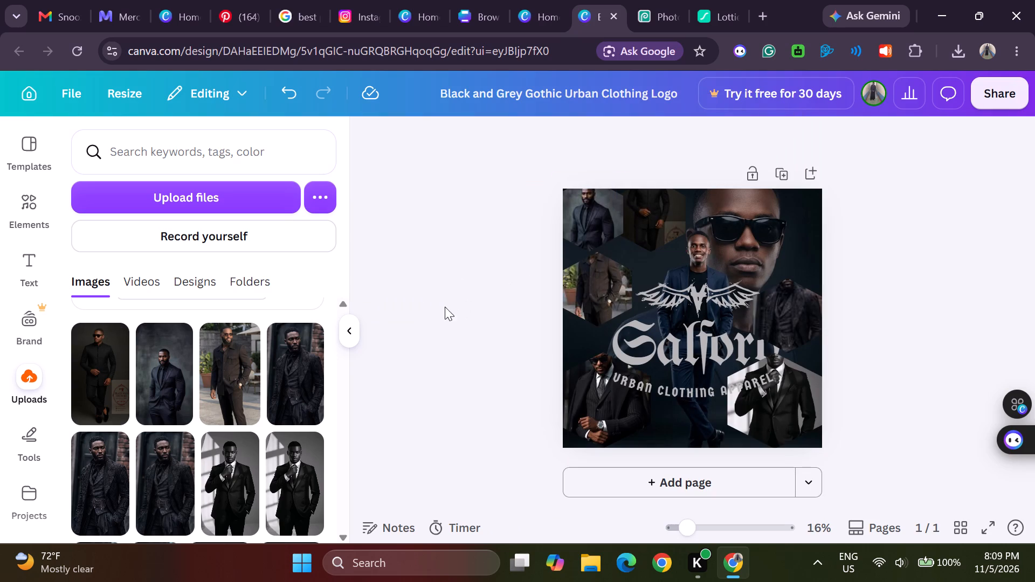